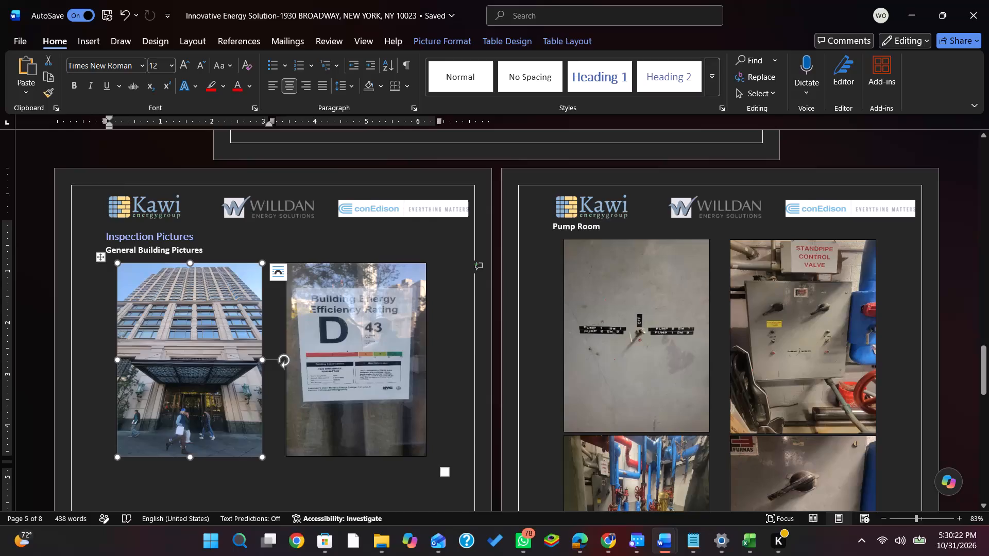
Widen the Building Energy Efficiency Rating photo under General Building Pictures to about 2.81" across, close to the adjacent building photo's width.
scroll(370, 315, down, 1)
click(365, 327)
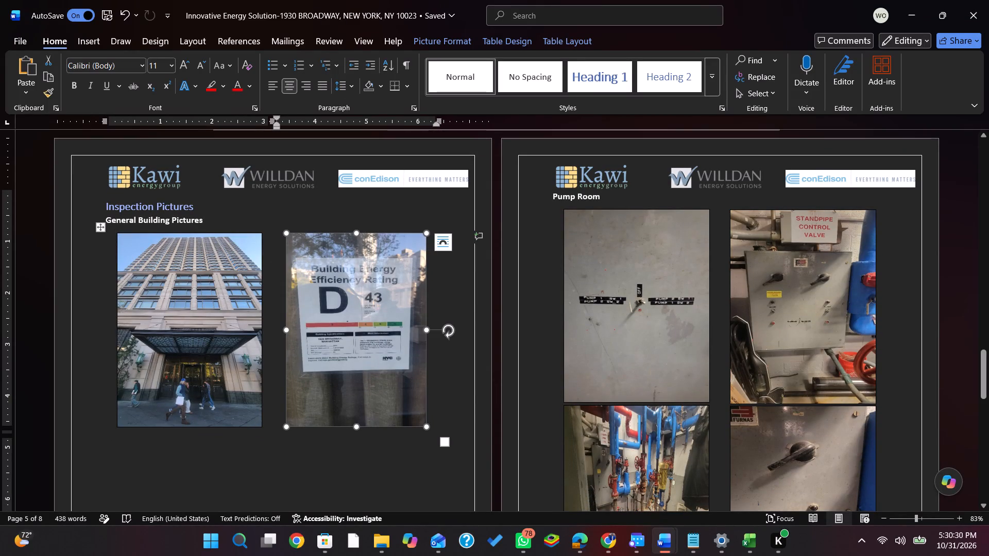
click(226, 342)
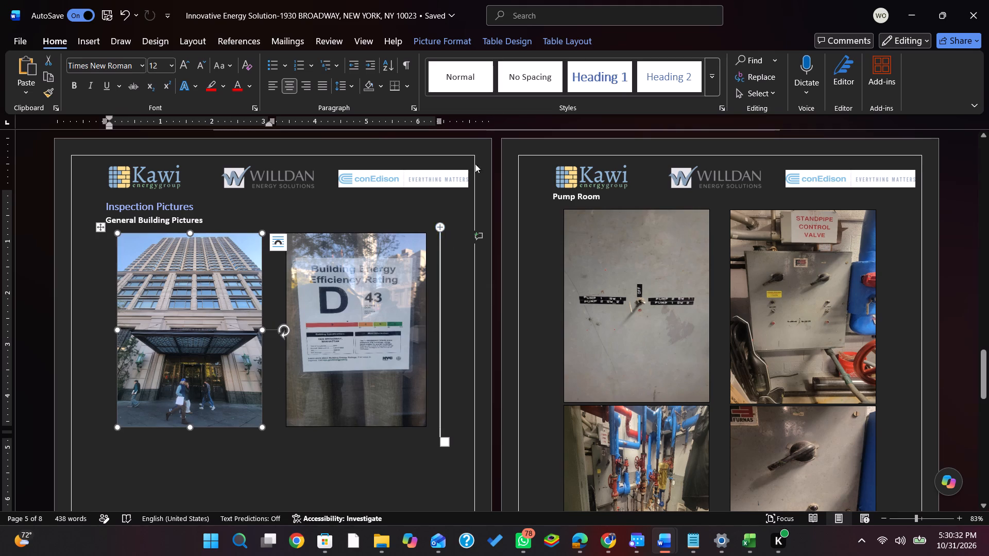
click(450, 38)
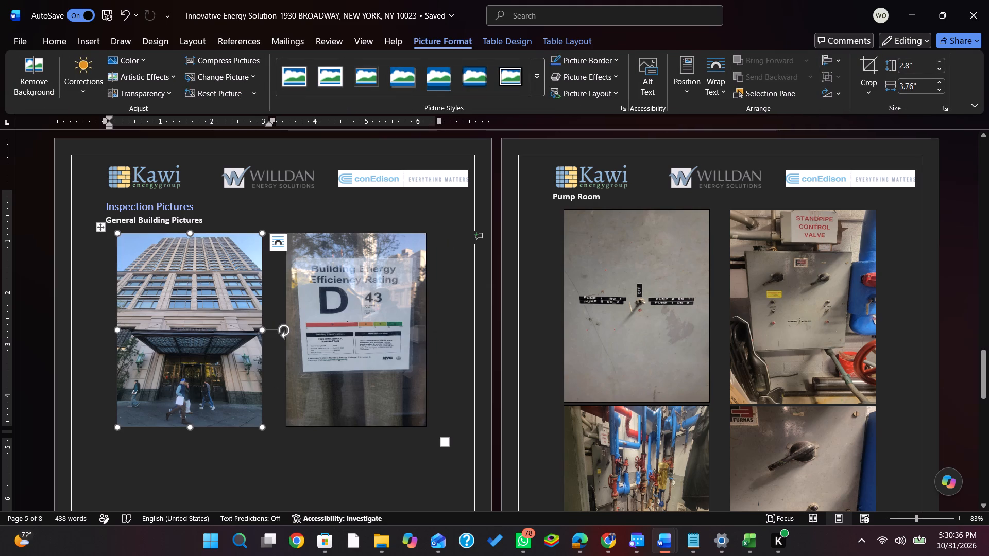
click(339, 336)
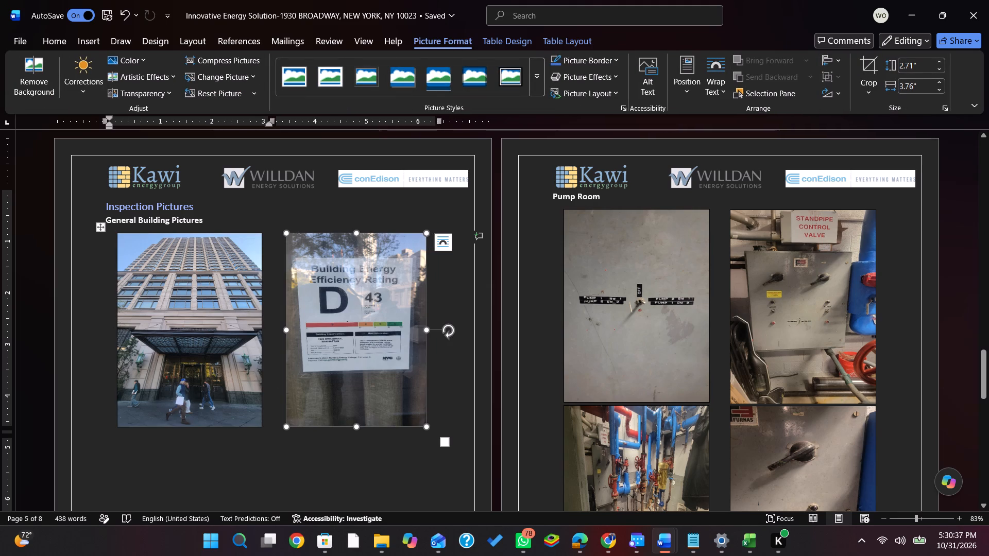
click(426, 331)
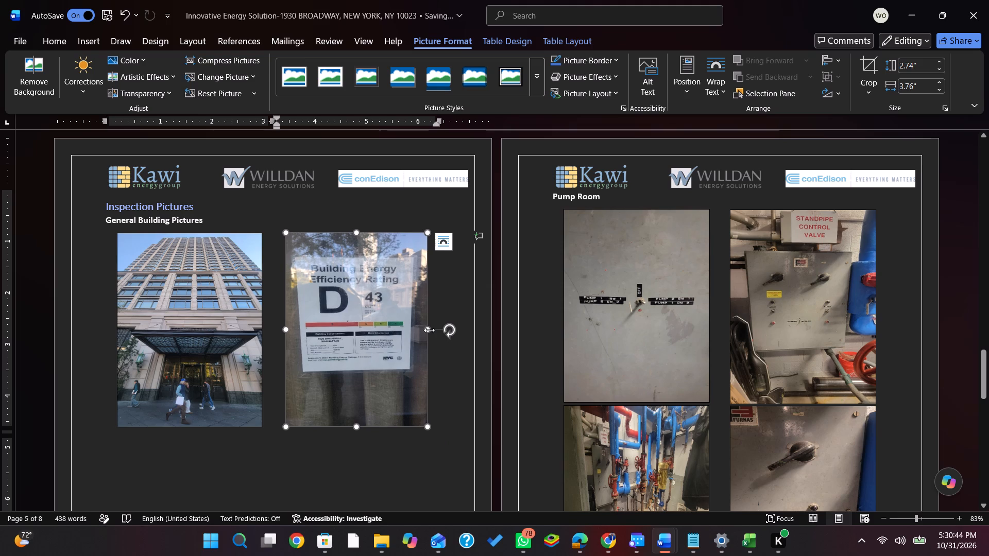
click(429, 330)
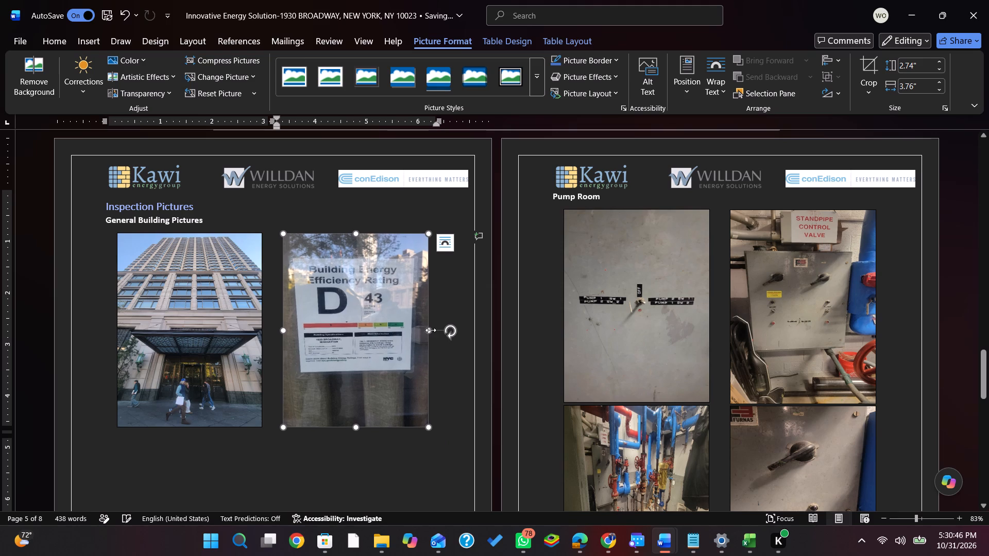
Adjust the building facade photo under General Building Pictures to about 2.83" across.
click(200, 323)
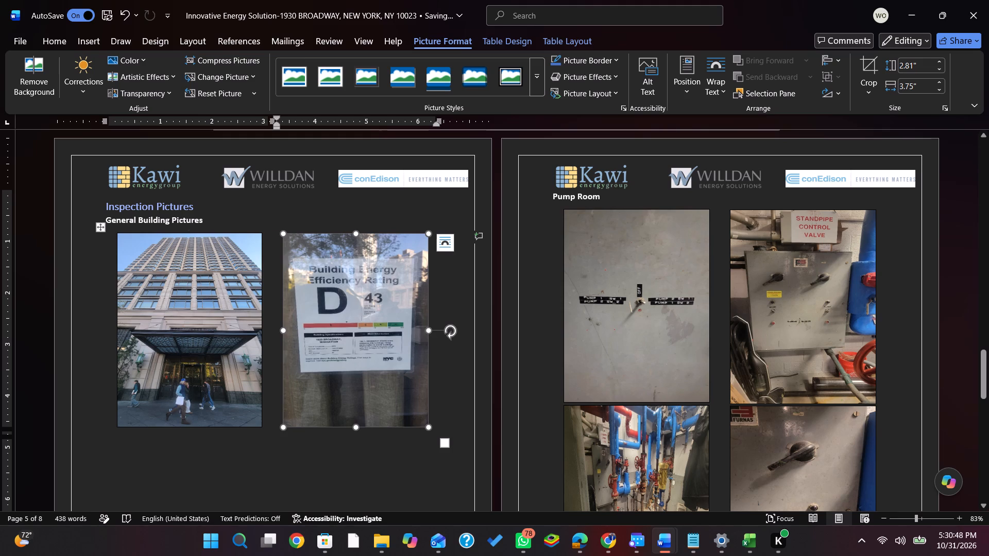
click(264, 331)
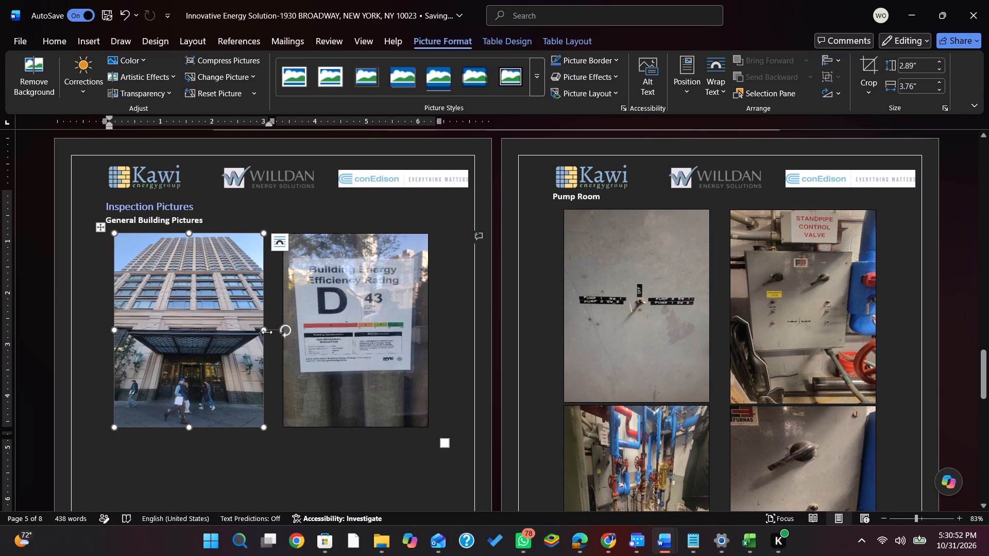
click(264, 330)
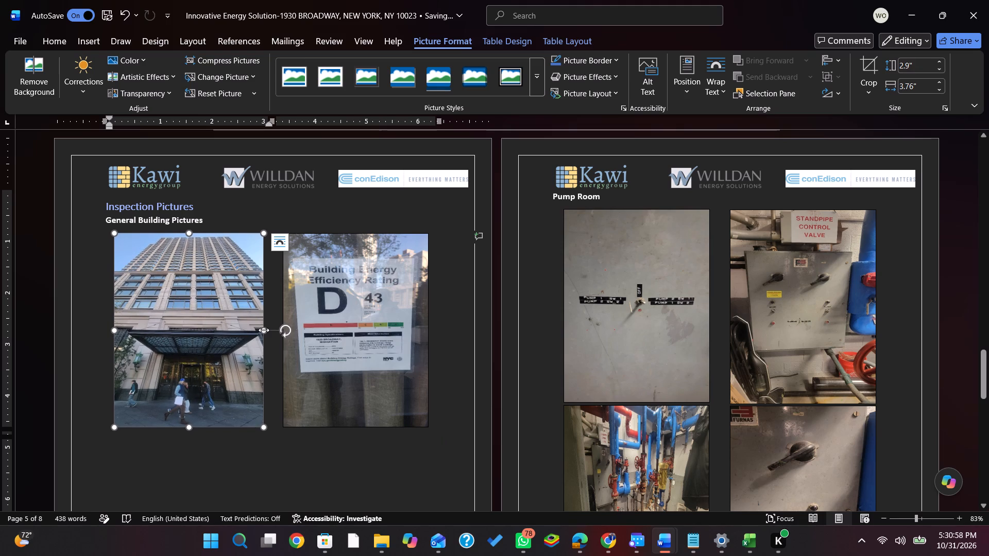
click(264, 330)
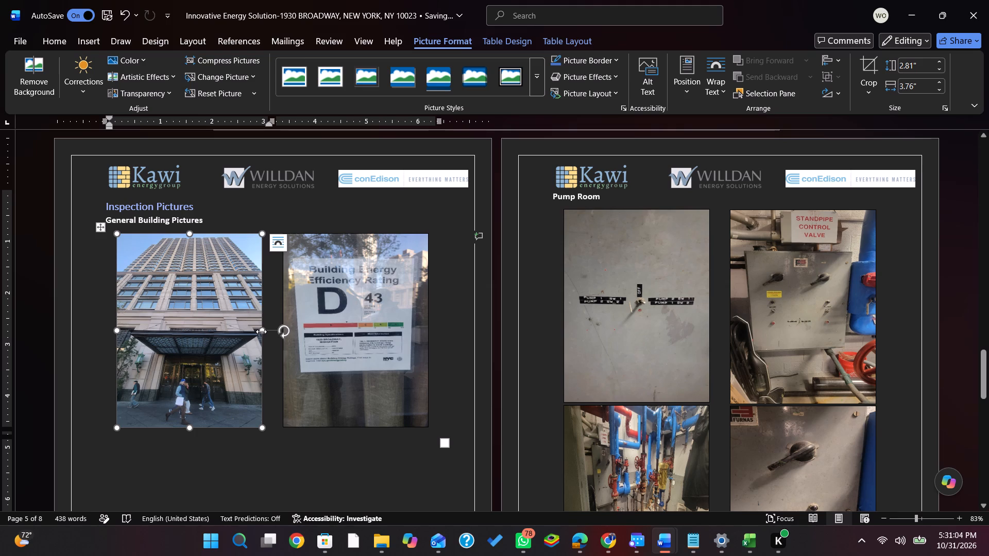
click(261, 332)
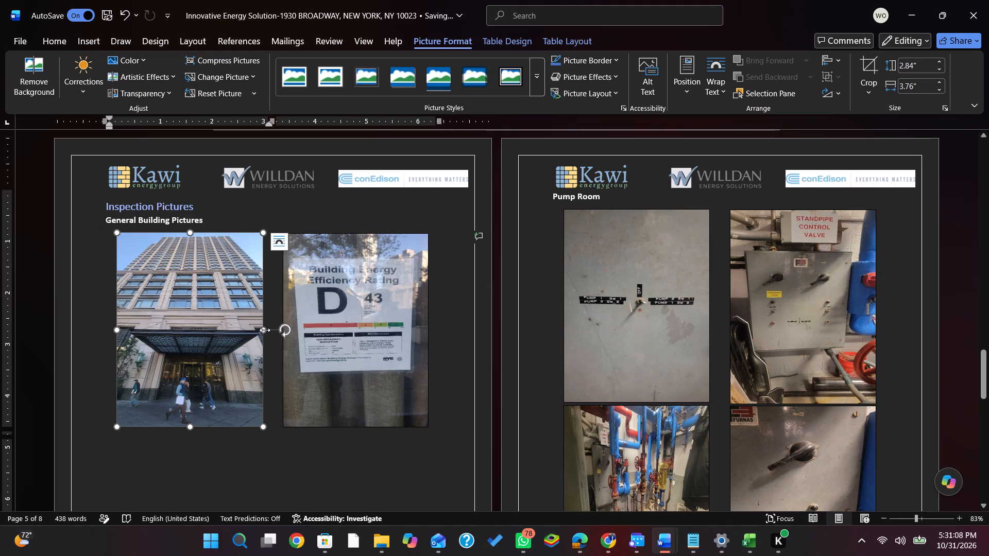
click(263, 330)
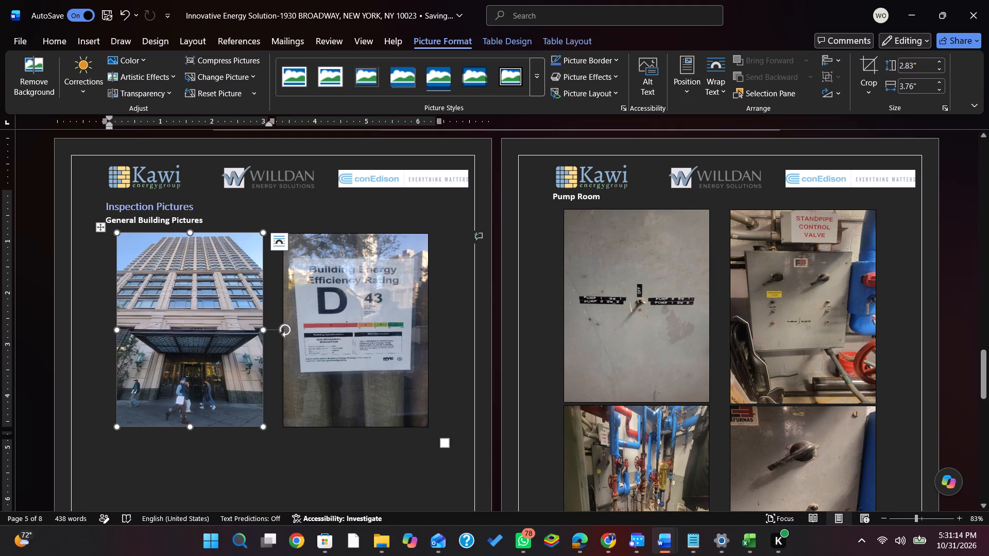
Widen the energy efficiency rating photo to about 2.83" across, matching the building facade photo.
click(336, 331)
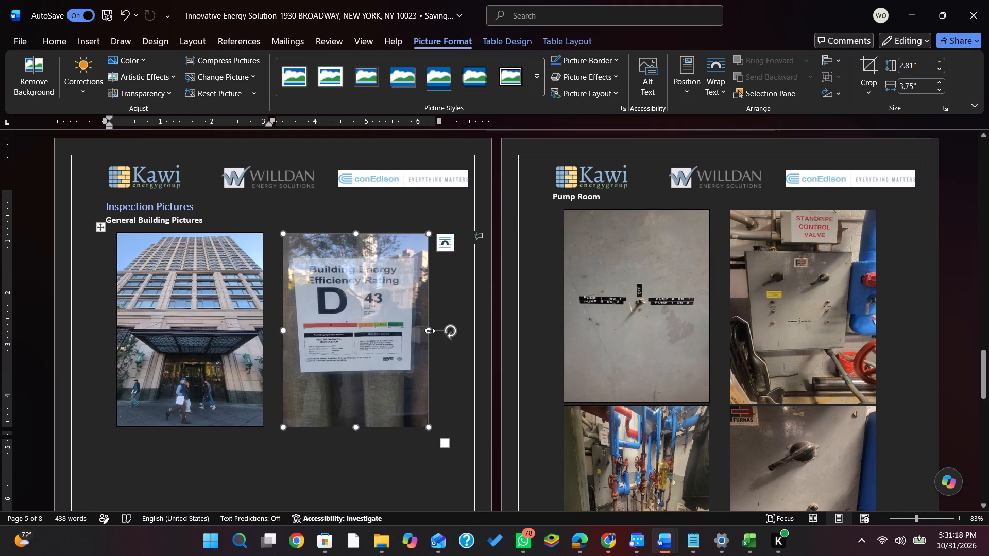
click(430, 331)
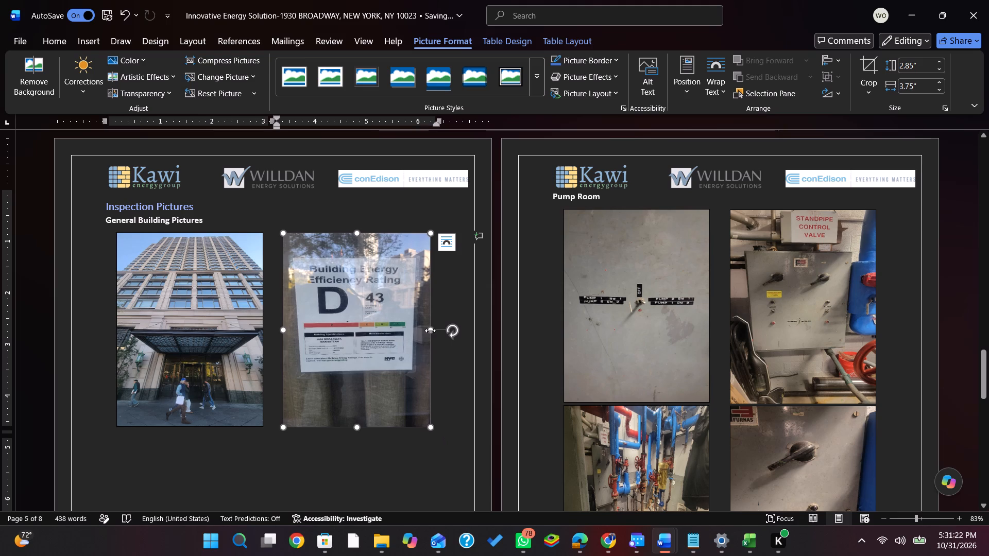
click(430, 331)
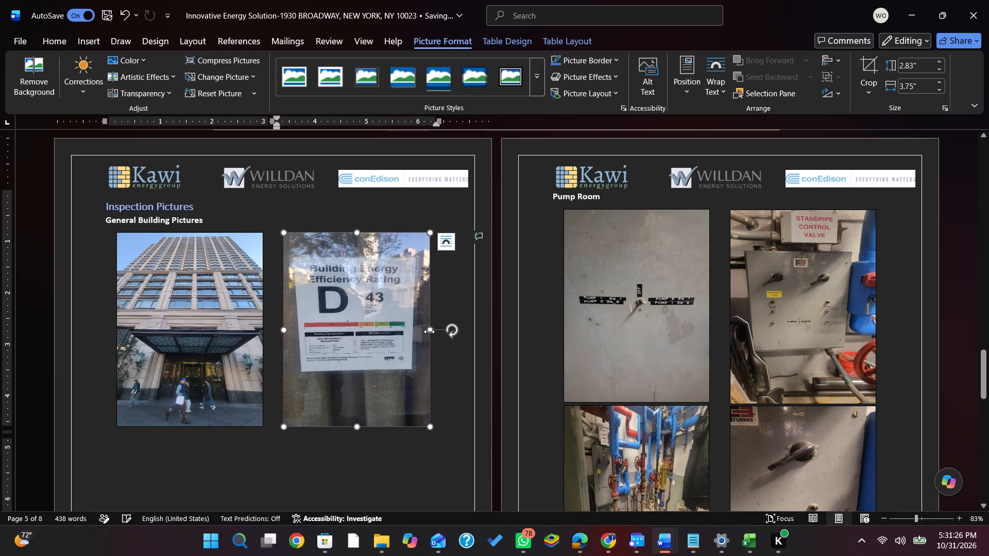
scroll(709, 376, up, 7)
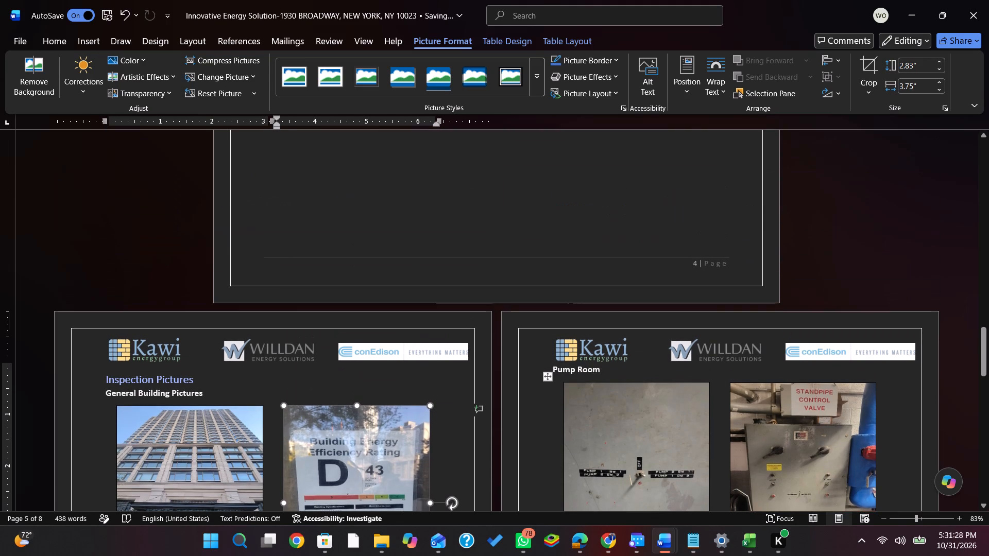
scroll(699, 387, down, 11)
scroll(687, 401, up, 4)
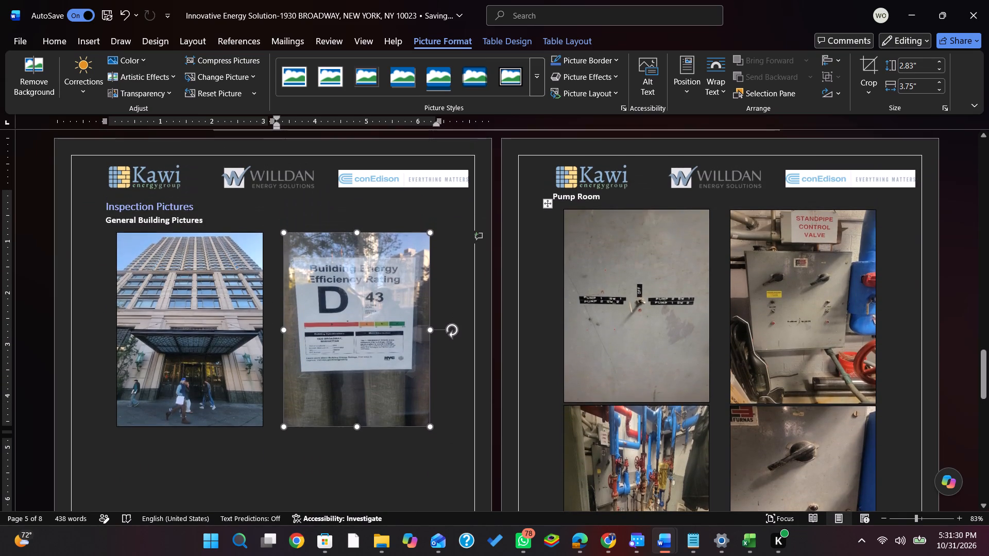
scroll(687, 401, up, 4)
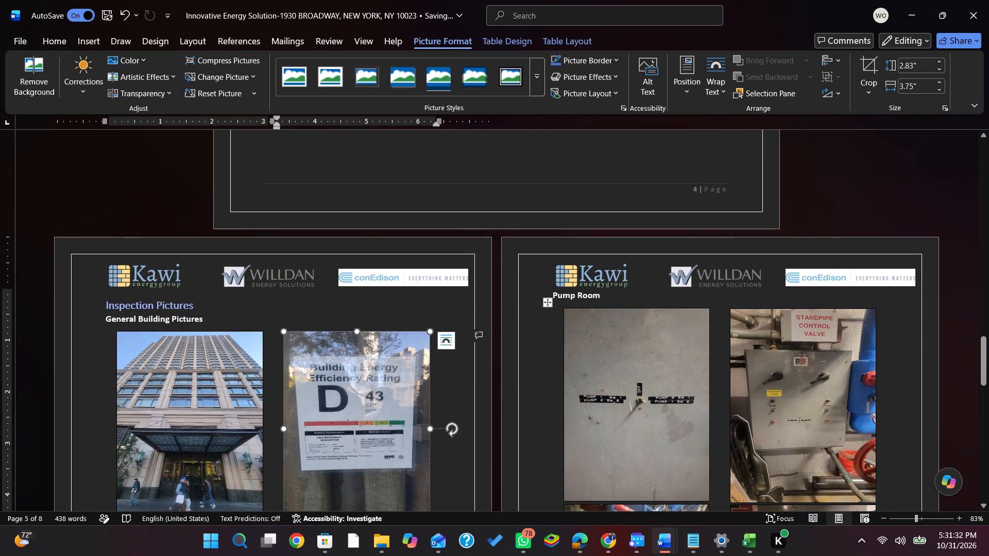
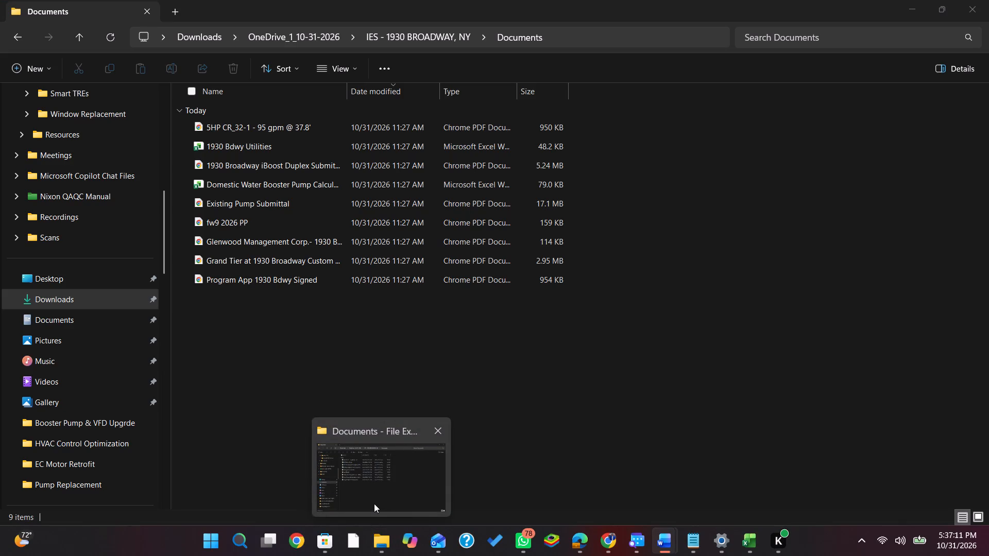
click(374, 503)
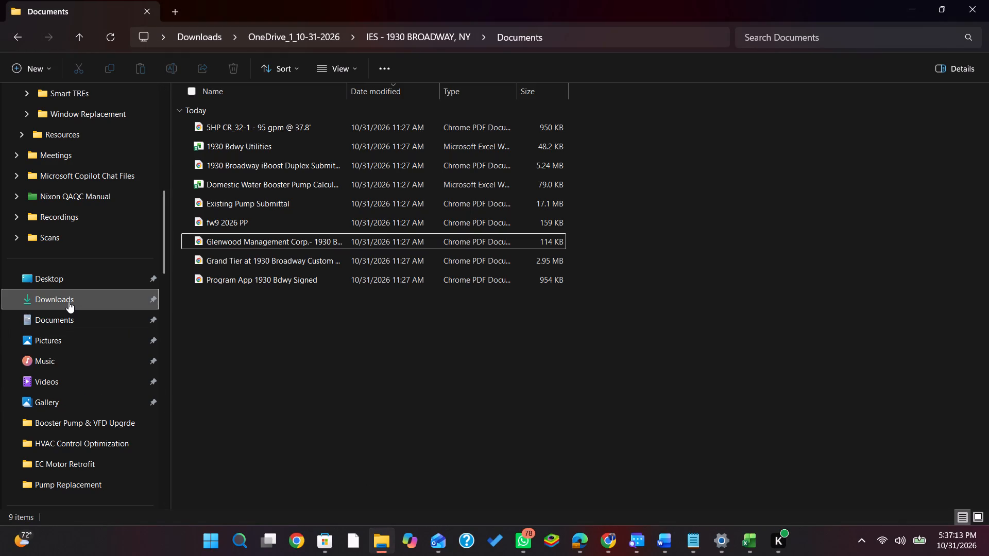
click(404, 34)
double_click(281, 146)
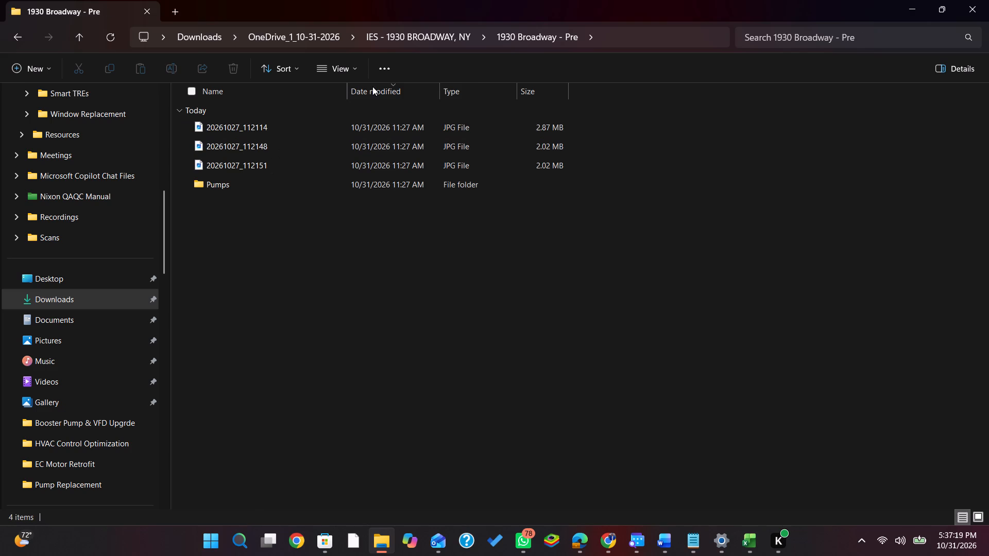
click(354, 65)
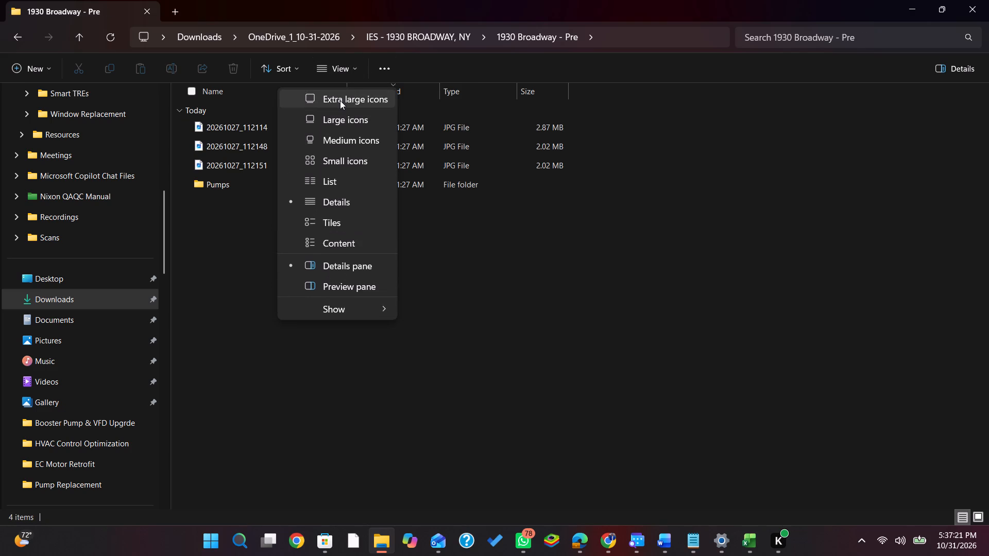
click(340, 100)
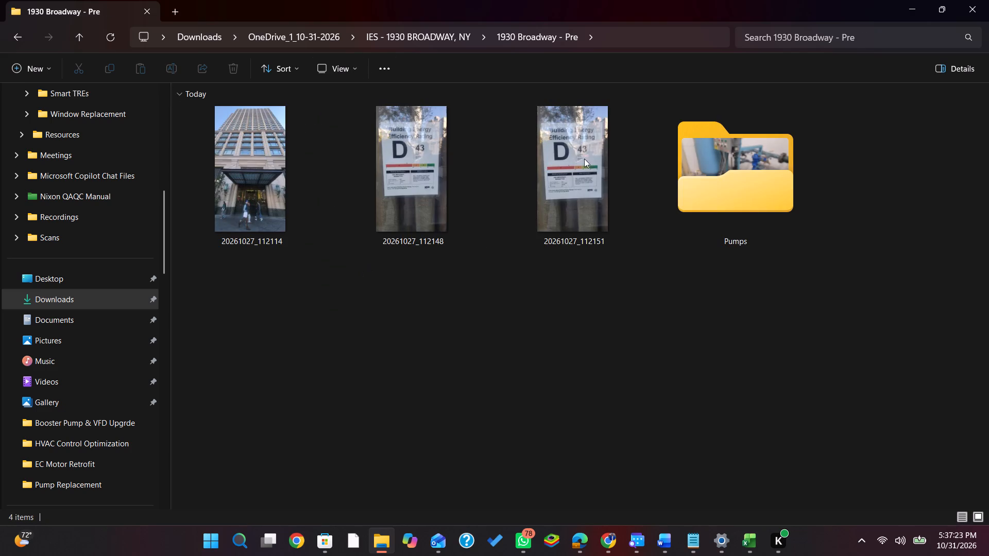
double_click(728, 183)
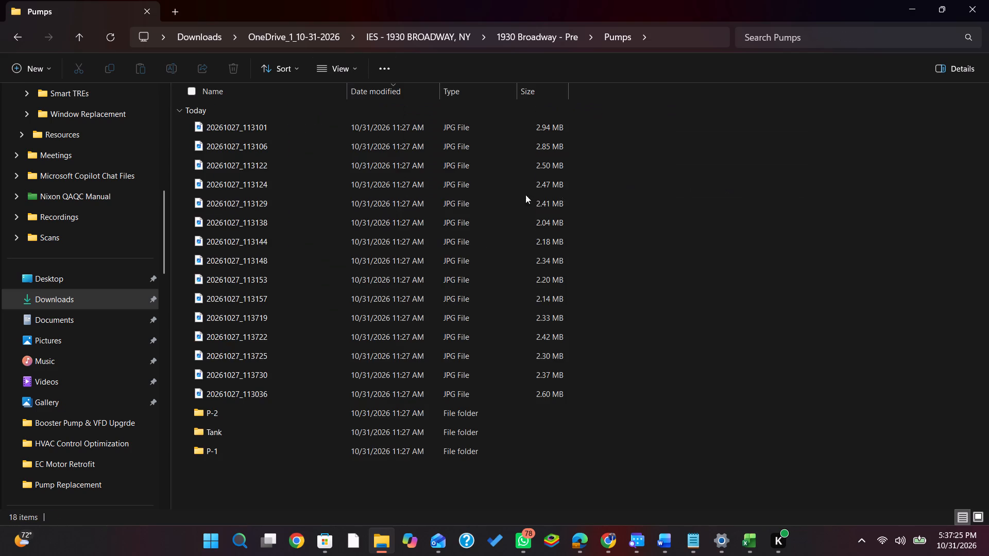
click(356, 67)
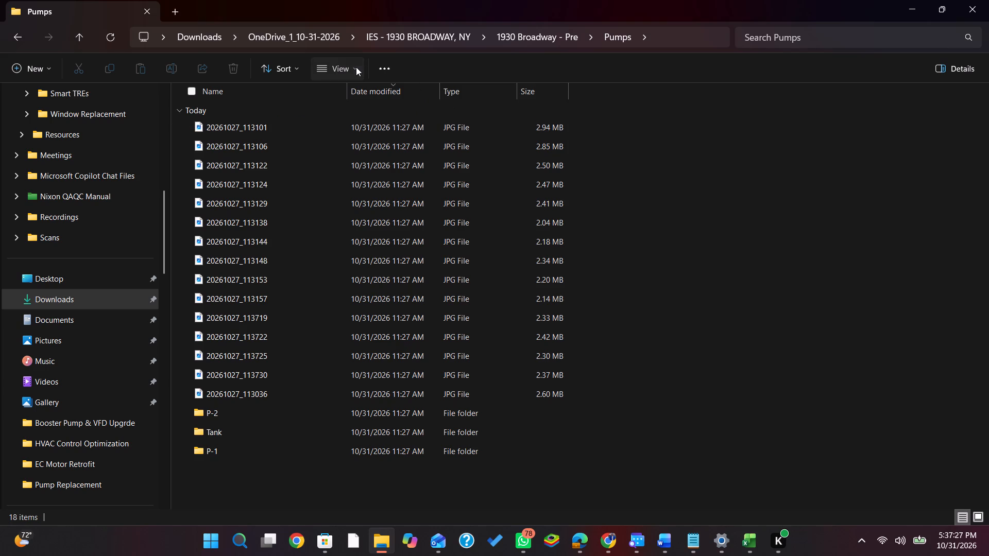
click(357, 106)
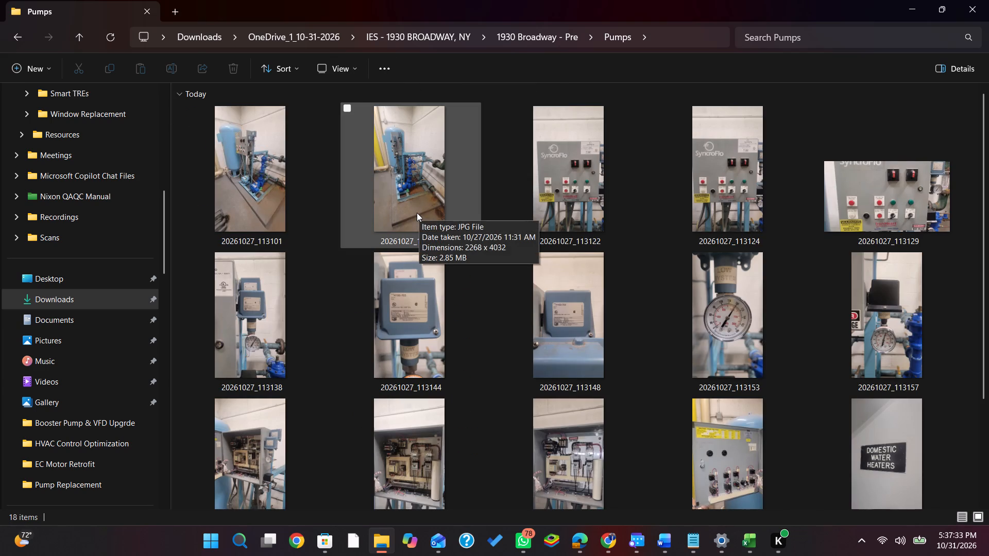
scroll(426, 300, down, 1)
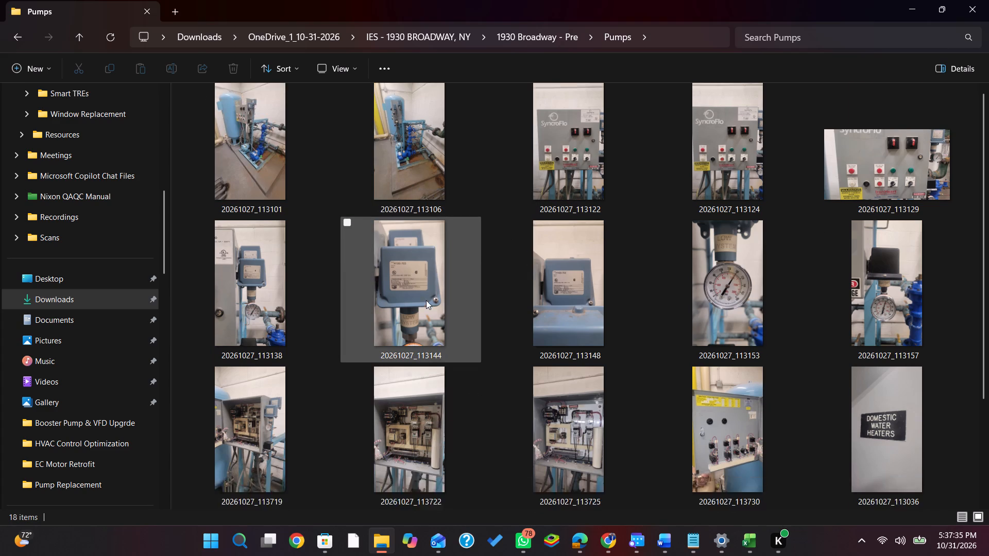
scroll(426, 300, down, 1)
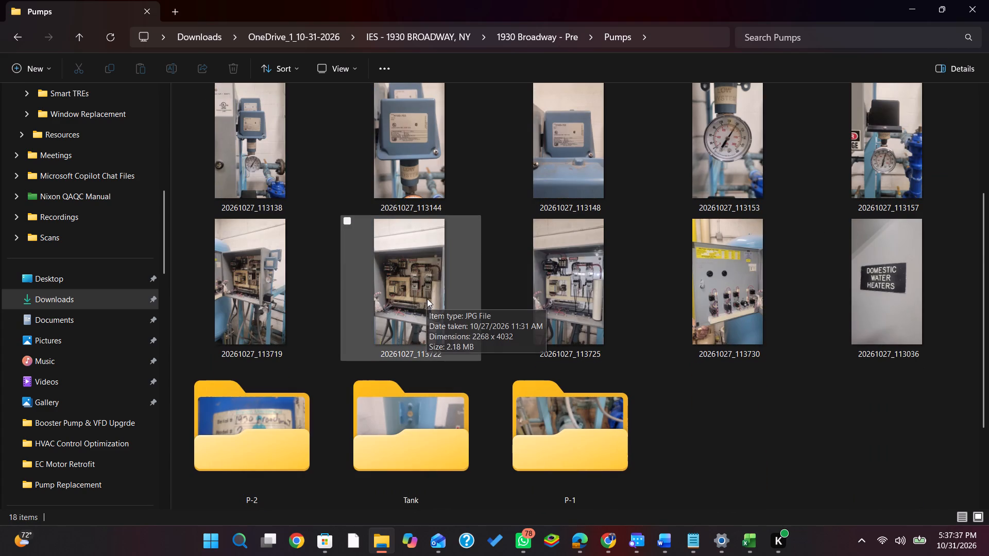
scroll(427, 299, up, 4)
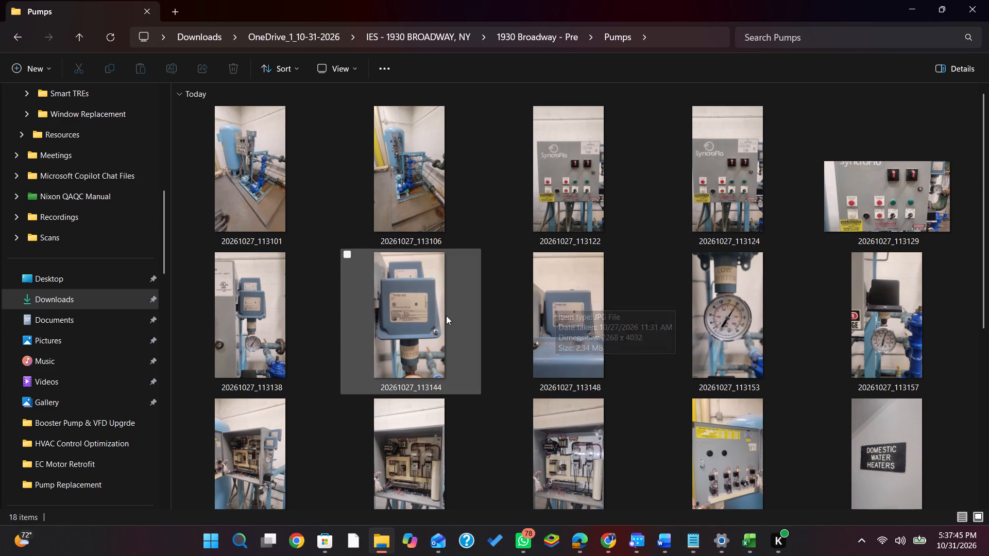
scroll(446, 316, down, 3)
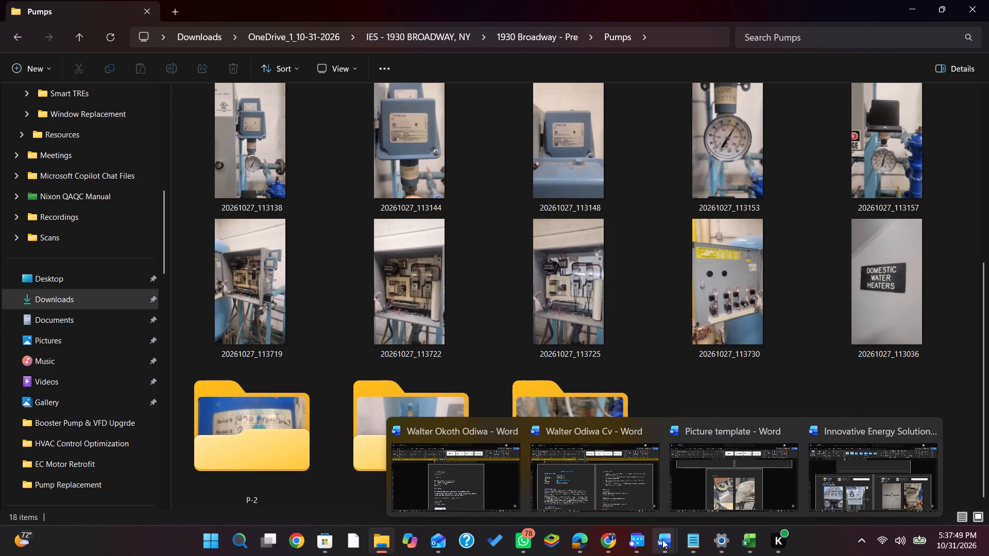
Back in the Innovative Energy Solution report in Word, replace the first Pump Room photo with 20261027_113101 from the Pumps folder.
click(867, 474)
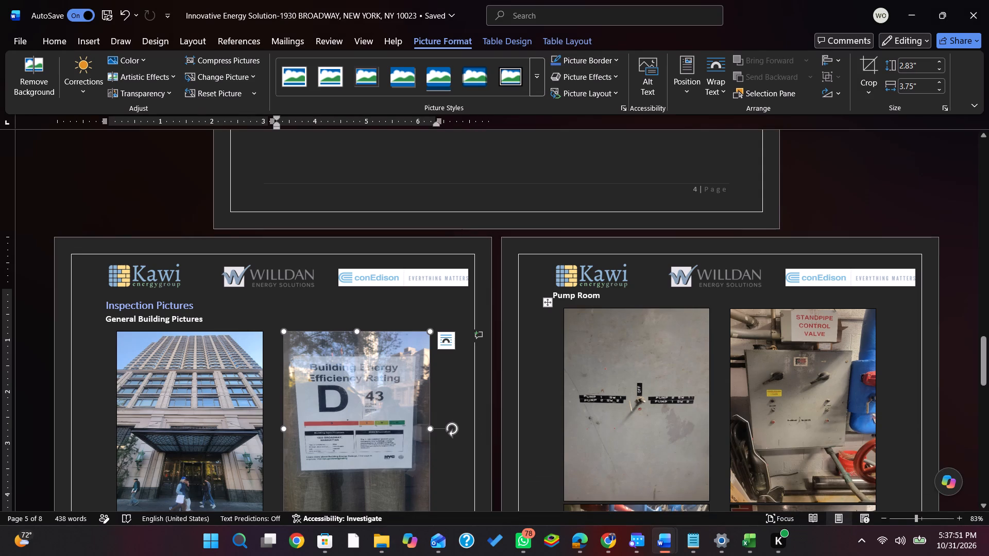
scroll(626, 381, down, 3)
click(604, 319)
right_click(606, 318)
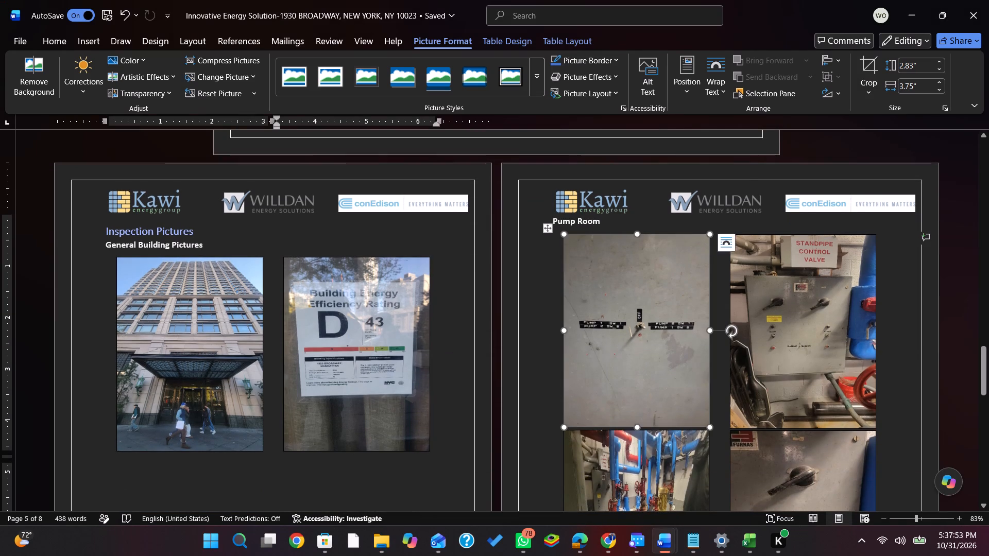
click(779, 319)
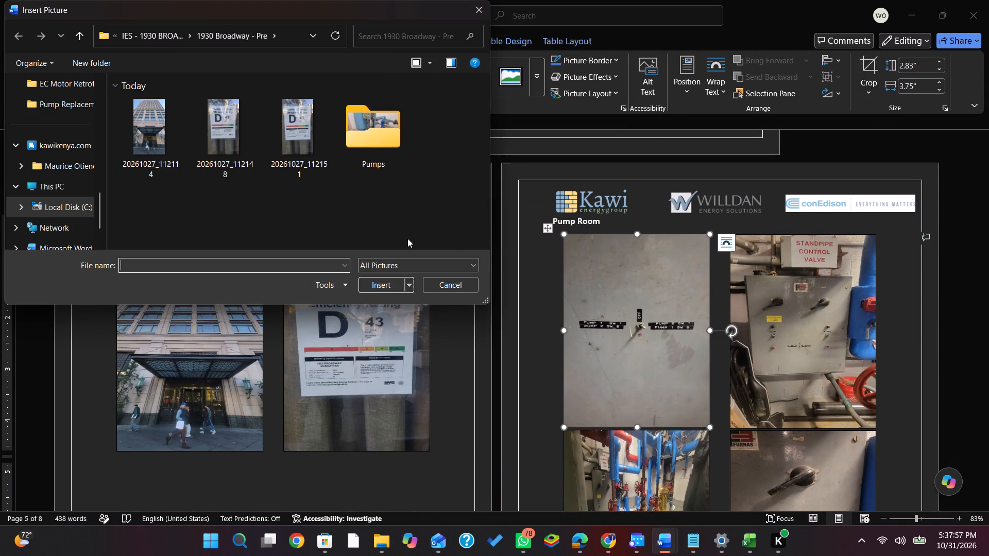
double_click(377, 146)
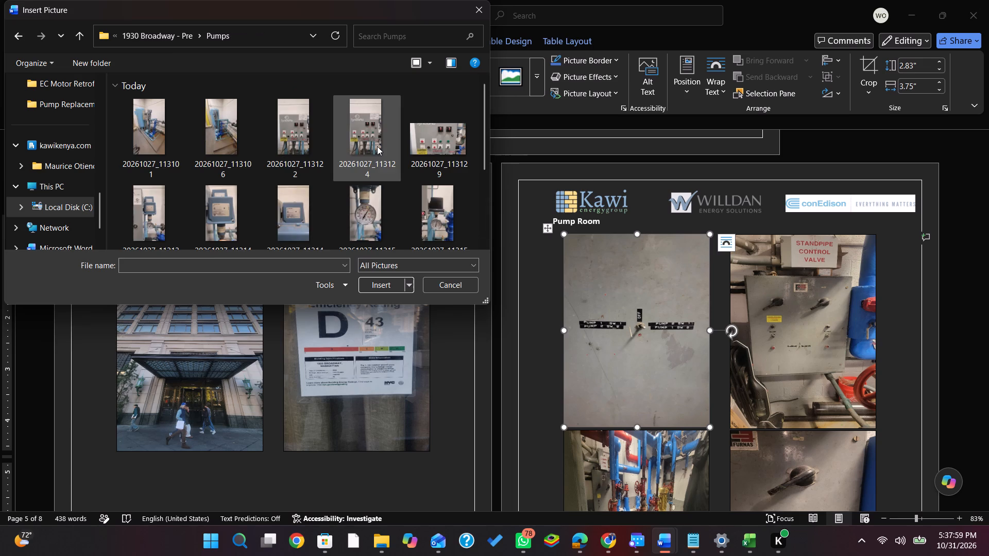
click(143, 133)
scroll(304, 173, down, 1)
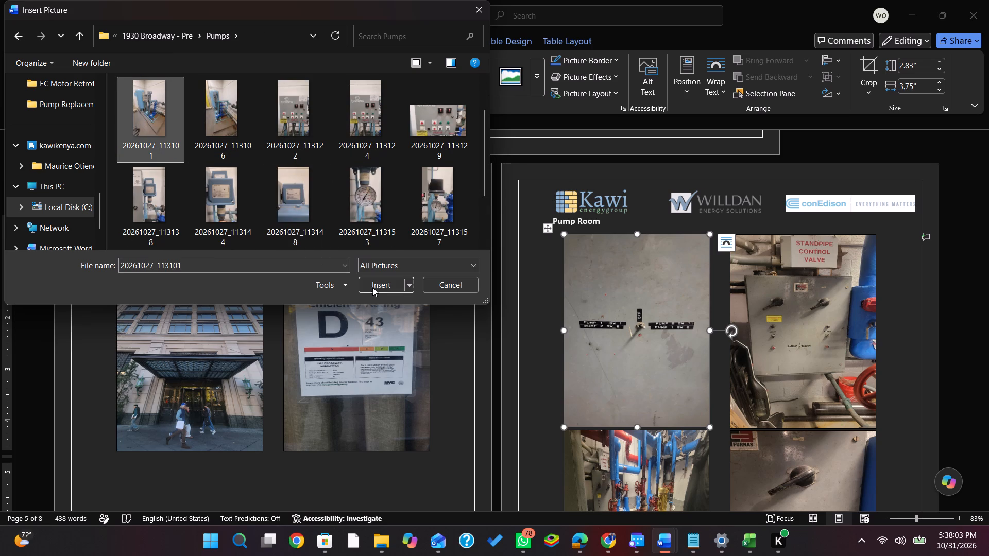
scroll(400, 232, down, 1)
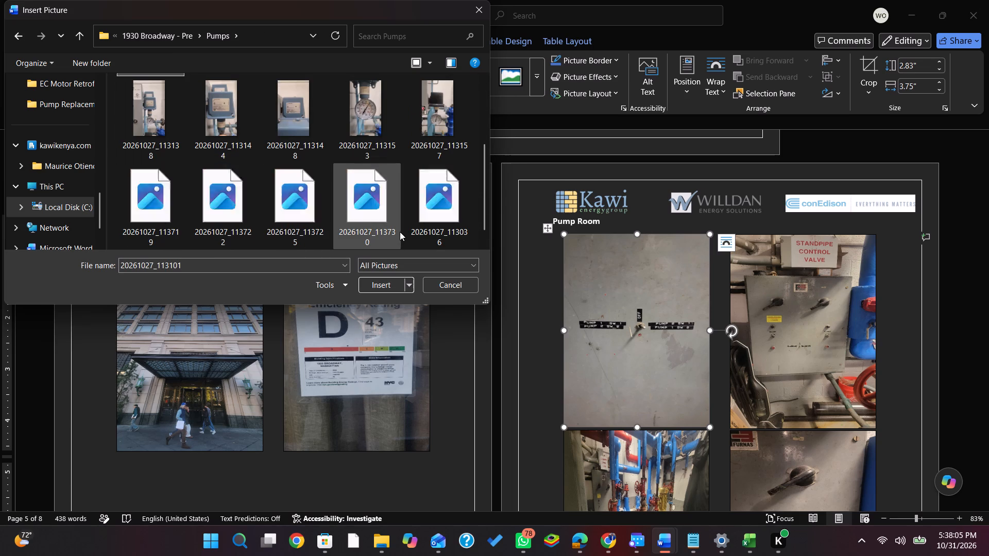
scroll(351, 231, up, 1)
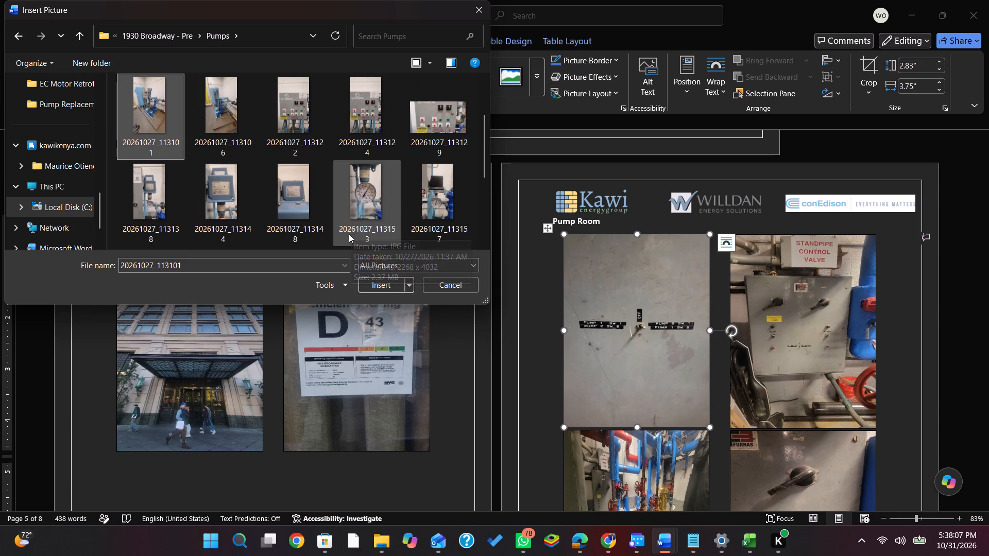
click(373, 285)
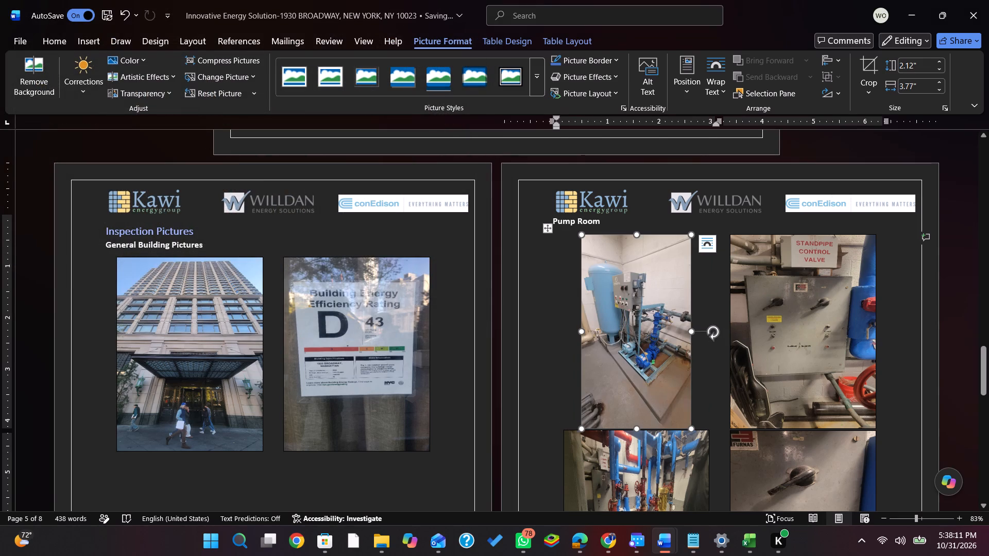
Replace the standpipe control valve photo in the Pump Room's first row with 20261027_113138 from the Pumps folder.
click(788, 304)
right_click(788, 304)
right_click(788, 304)
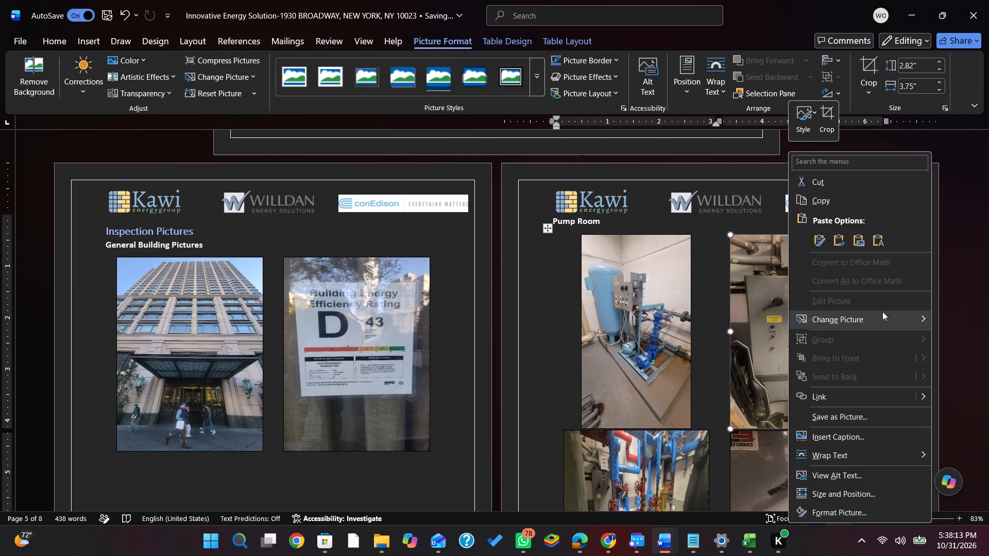
click(725, 318)
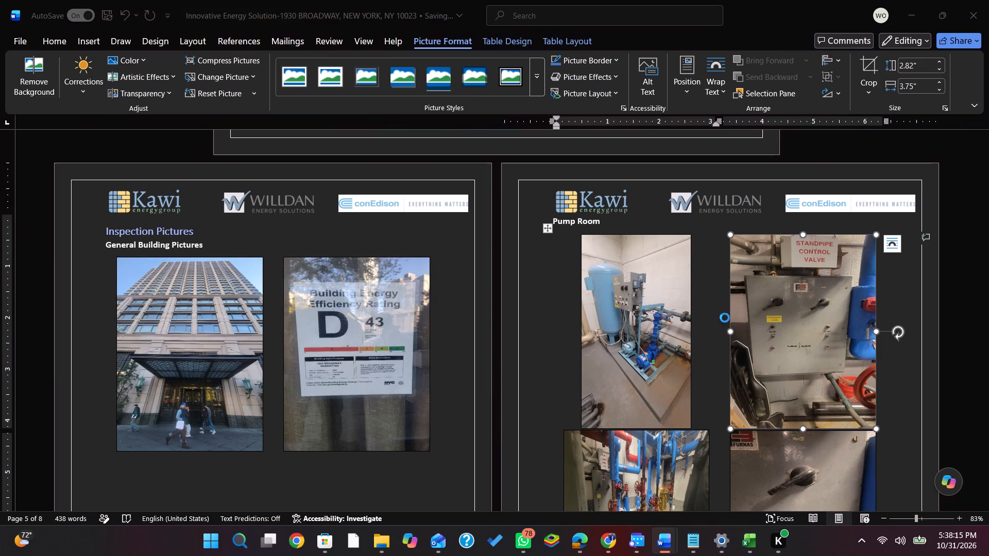
scroll(348, 194, down, 1)
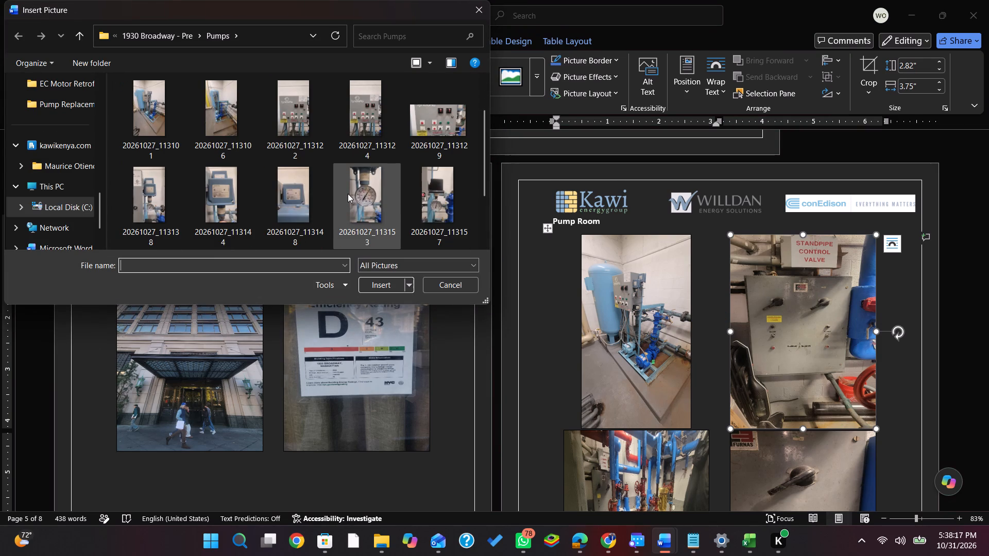
scroll(347, 194, down, 2)
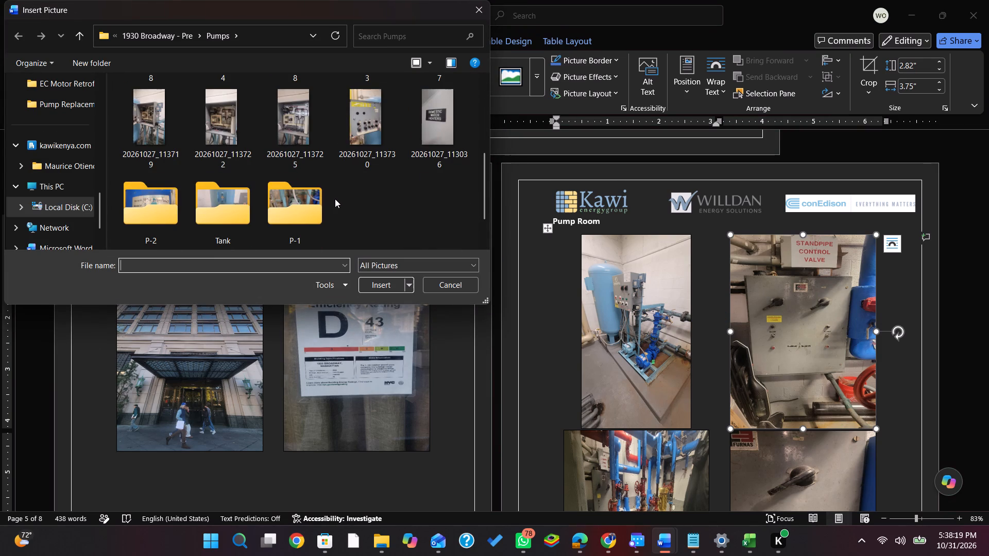
scroll(332, 200, up, 2)
scroll(336, 195, down, 1)
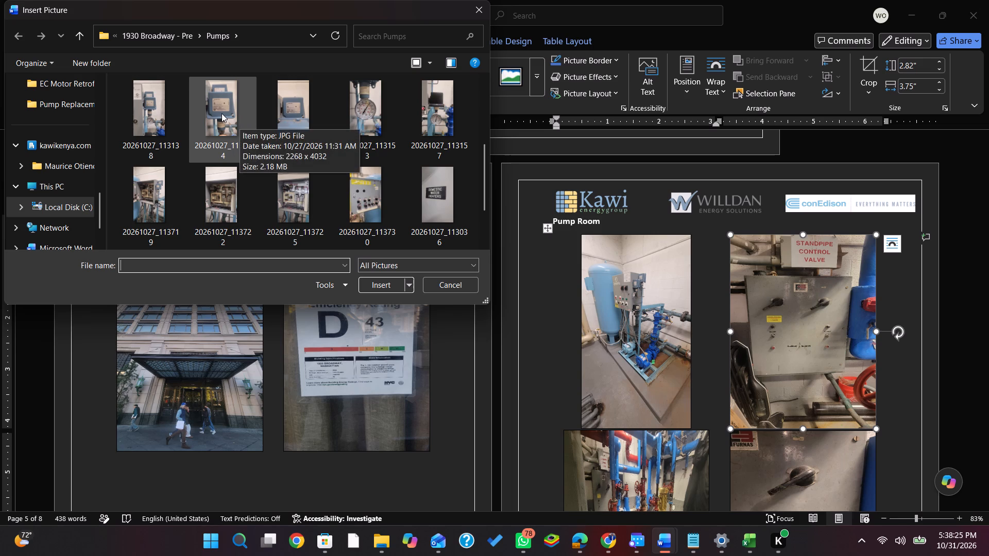
click(154, 116)
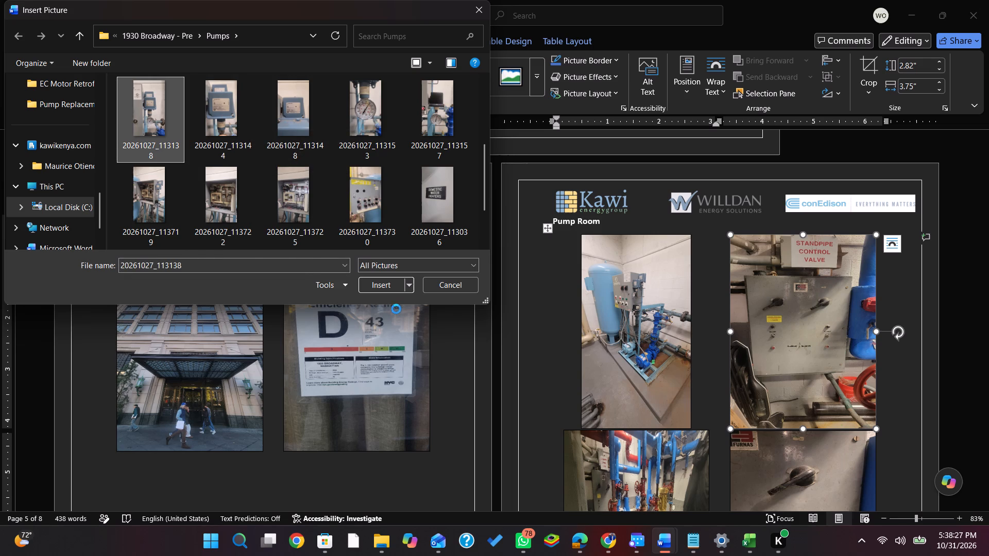
click(385, 288)
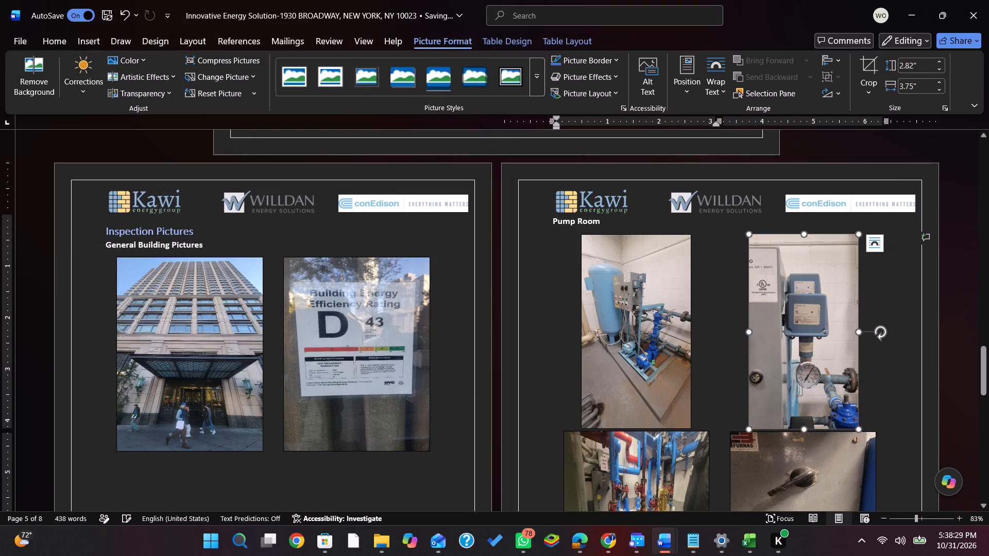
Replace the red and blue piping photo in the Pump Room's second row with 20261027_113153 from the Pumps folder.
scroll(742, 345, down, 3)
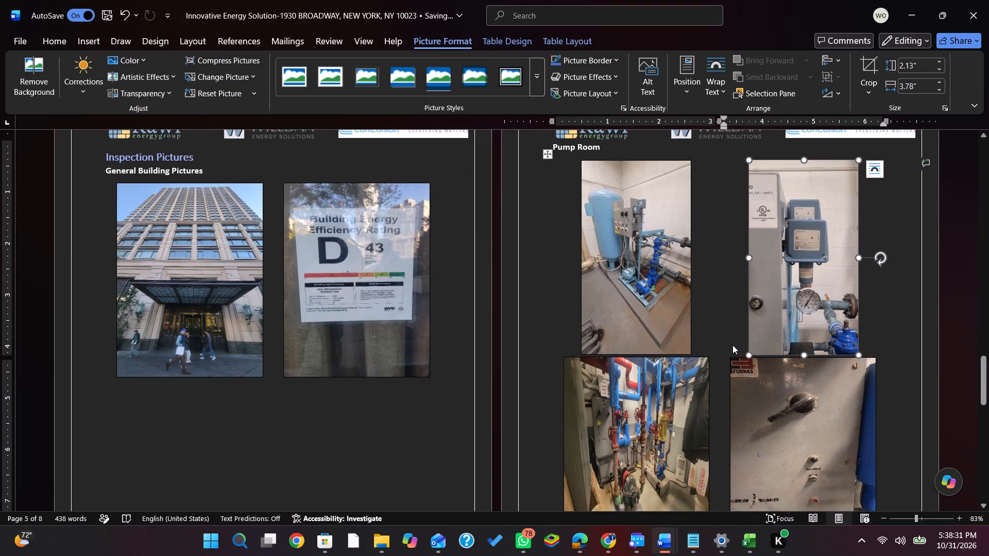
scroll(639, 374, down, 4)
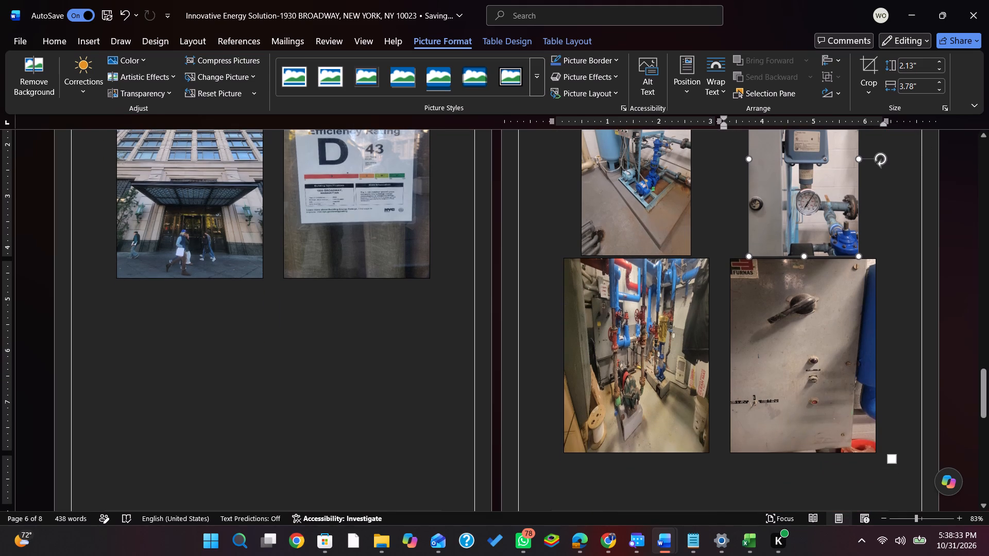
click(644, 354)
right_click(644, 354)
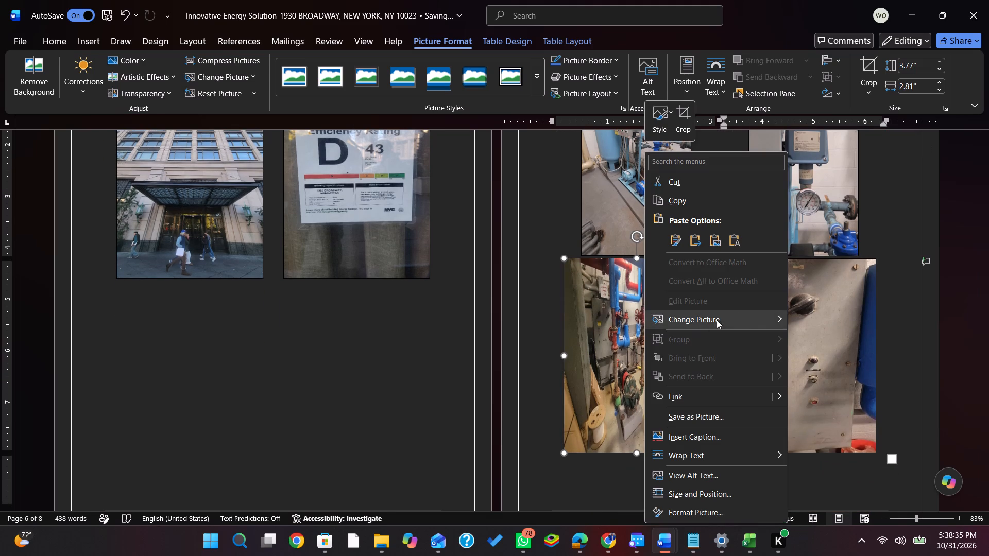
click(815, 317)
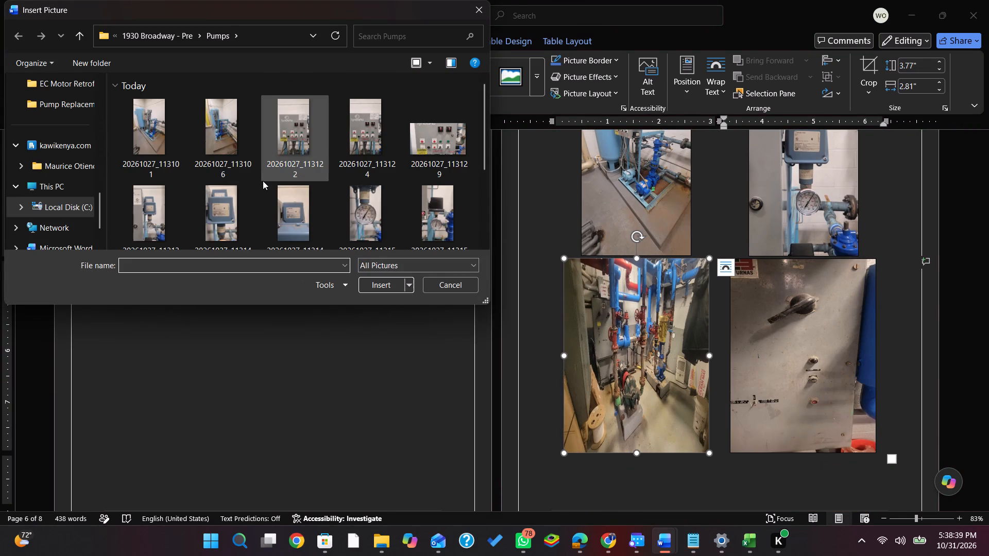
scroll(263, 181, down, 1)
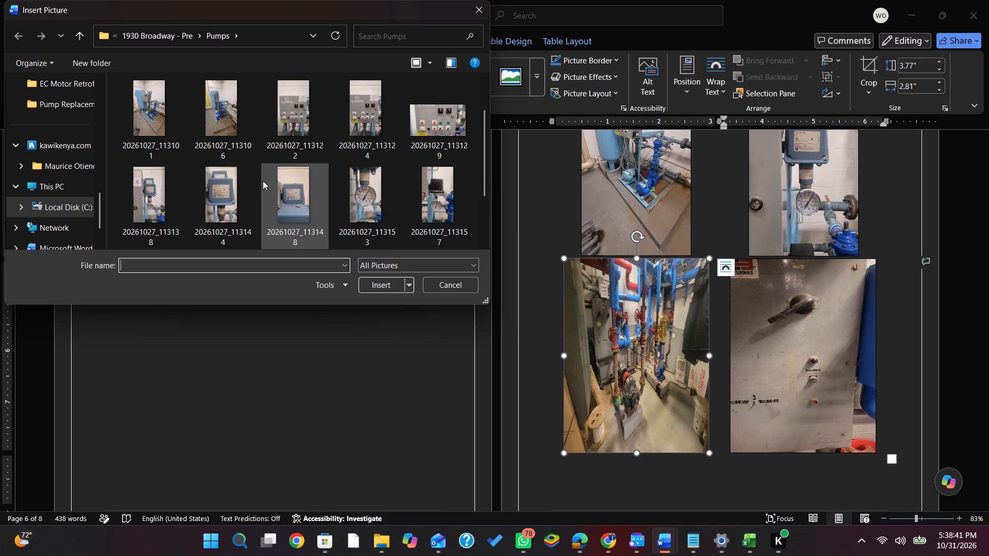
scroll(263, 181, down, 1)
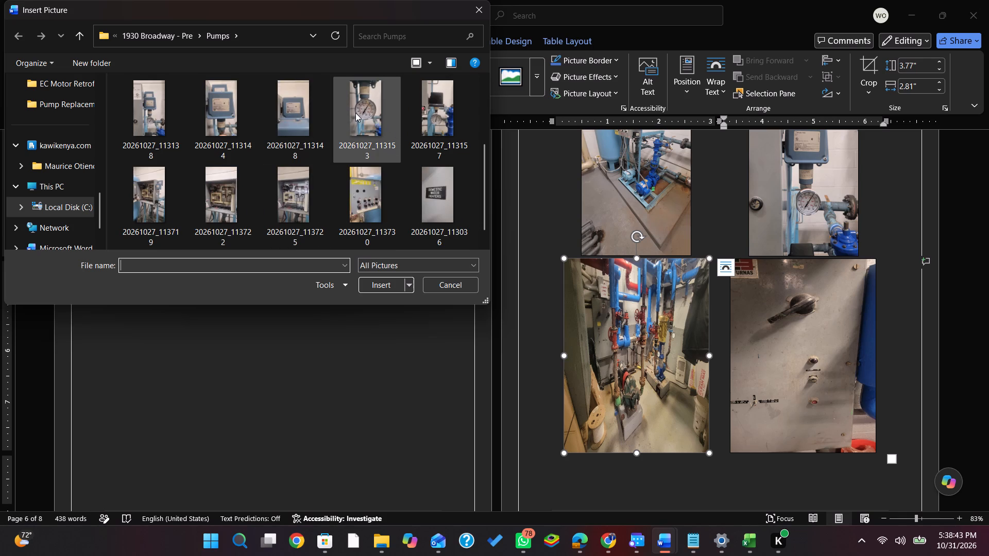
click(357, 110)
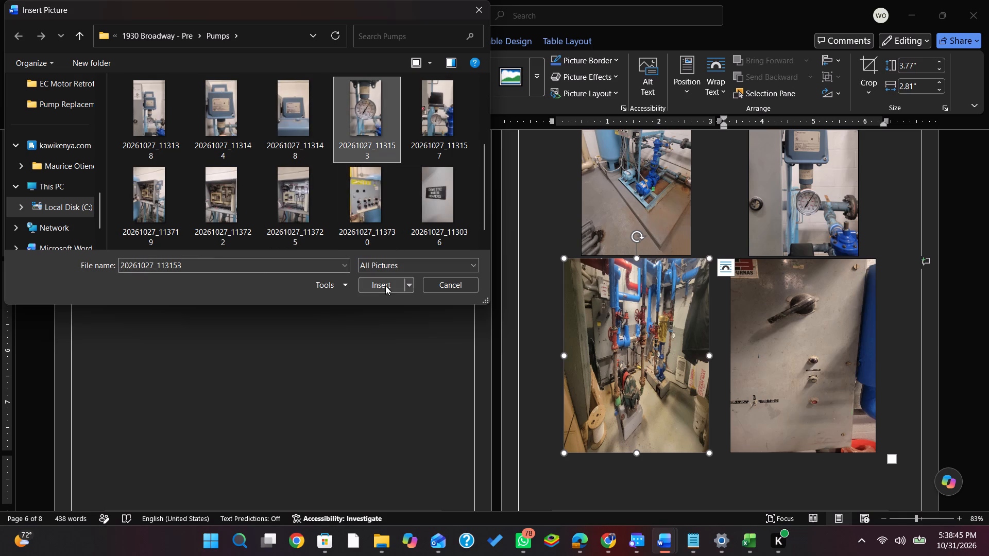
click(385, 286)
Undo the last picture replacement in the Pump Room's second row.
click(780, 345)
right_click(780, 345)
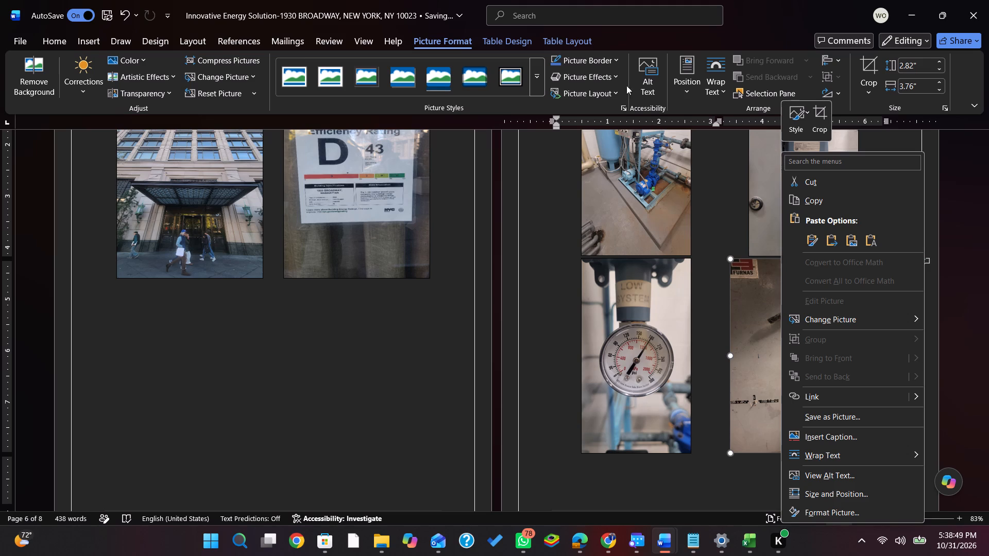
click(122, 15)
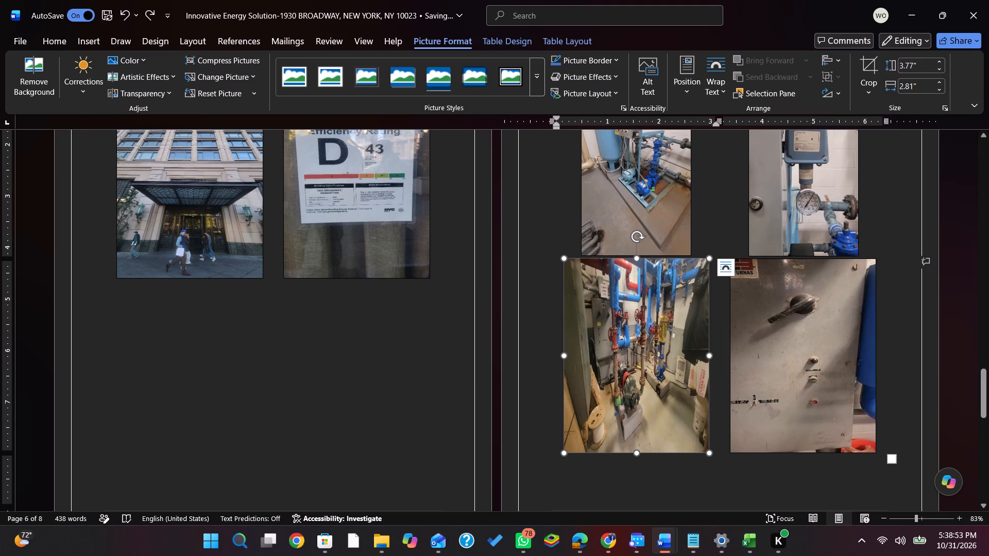
Replace the red and blue piping photo in the Pump Room's second row with 20261027_113722 from the Pumps folder.
click(655, 326)
right_click(654, 326)
right_click(654, 326)
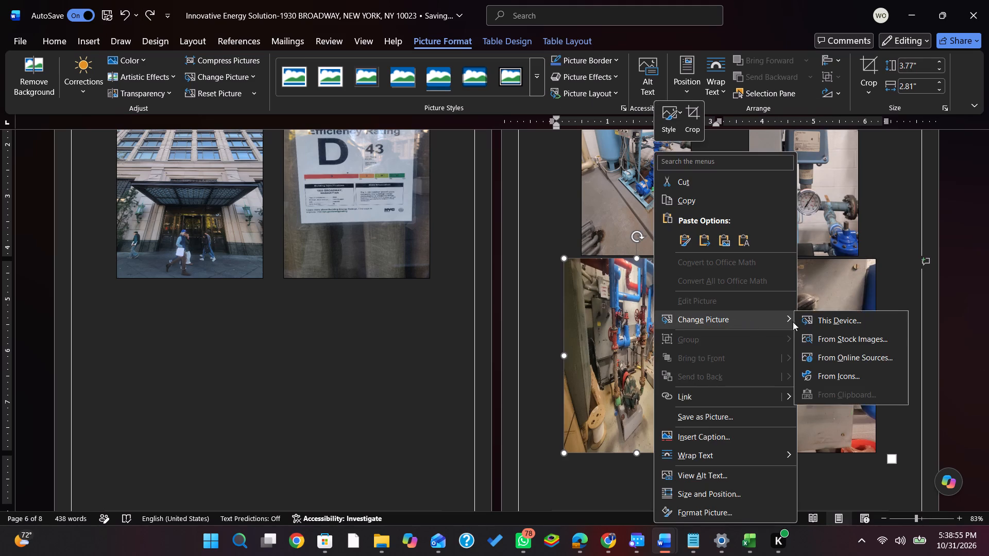
click(825, 316)
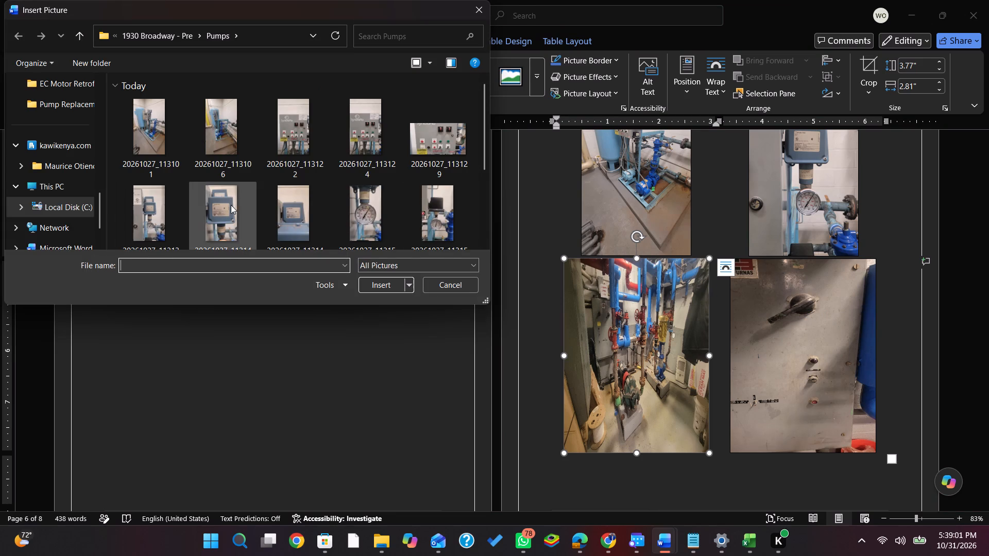
scroll(242, 197, down, 2)
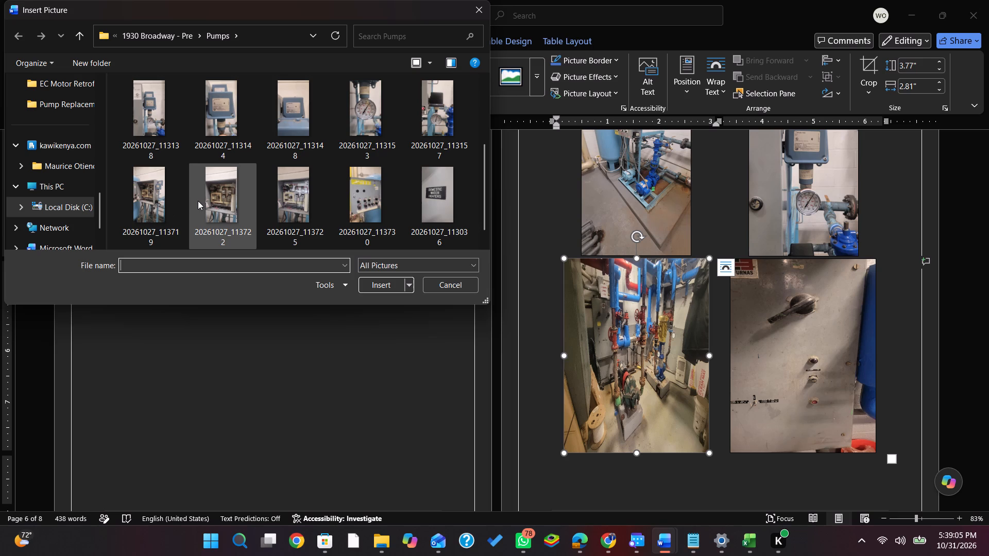
click(216, 200)
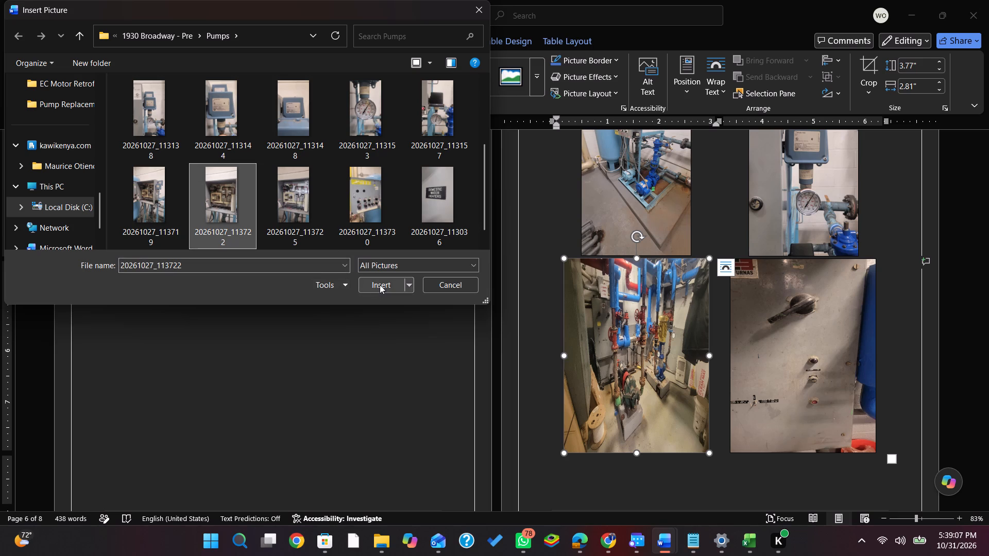
click(380, 285)
Replace the grey disconnect switch photo in the Pump Room's second row with 20261027_113730 from the Pumps folder.
click(809, 374)
right_click(809, 374)
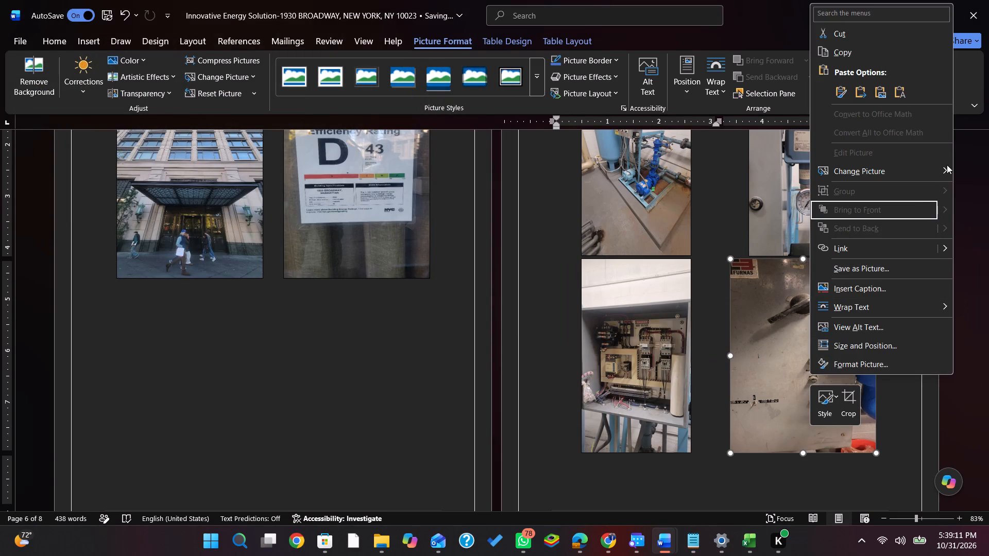
click(747, 173)
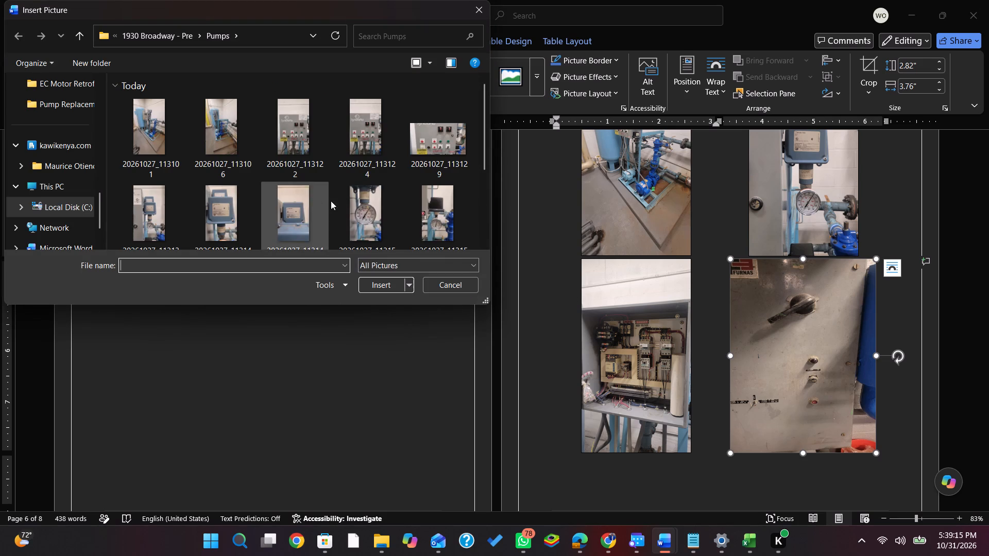
scroll(414, 219, down, 3)
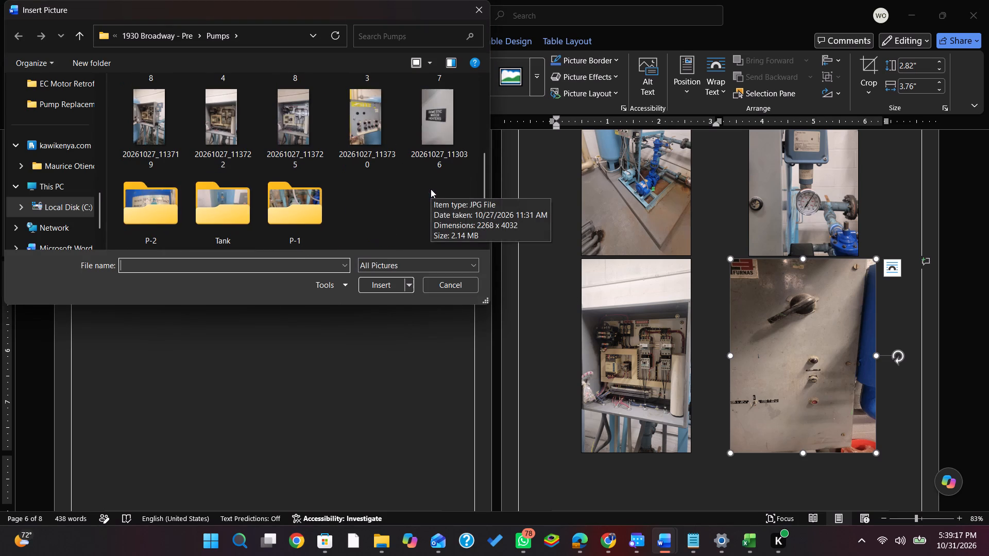
scroll(368, 199, up, 1)
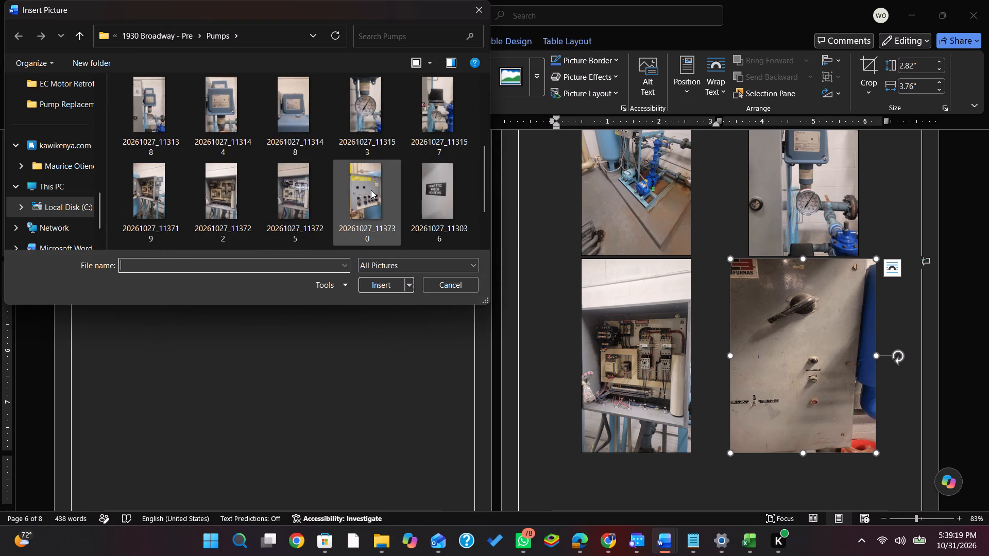
click(371, 189)
click(381, 282)
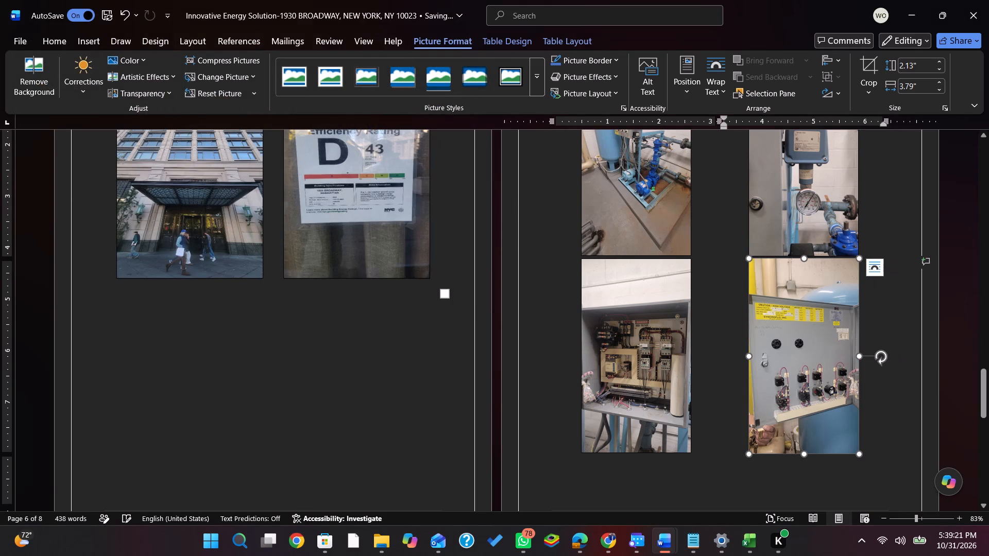
Widen the blue tank and pumps photo in the Pump Room's first row to about 2.83 inches across.
scroll(754, 344, up, 5)
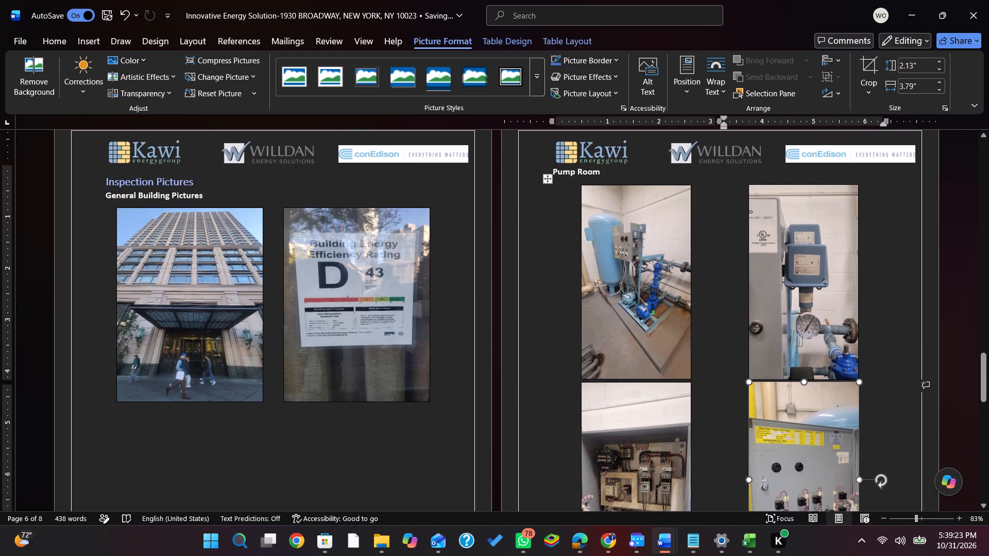
click(630, 281)
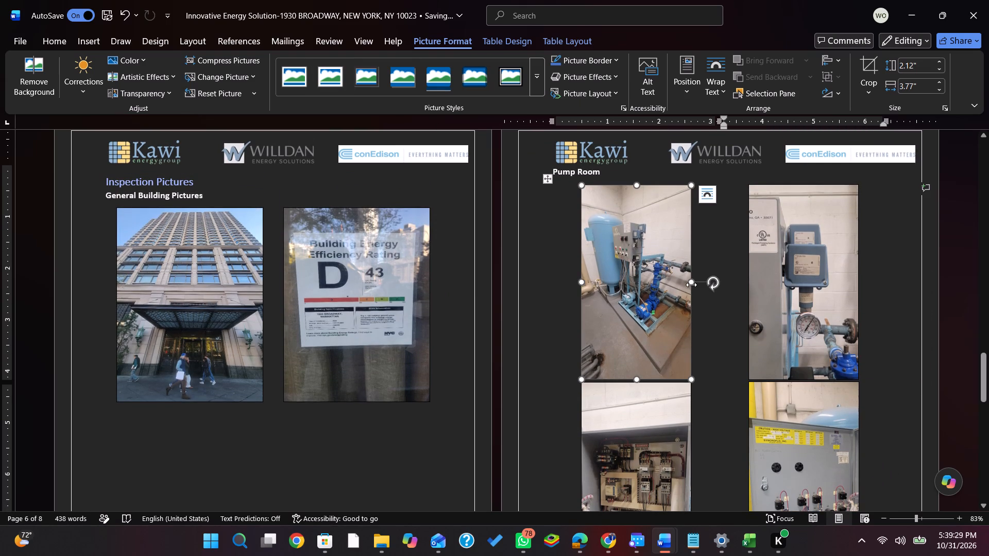
drag(691, 284, 717, 285)
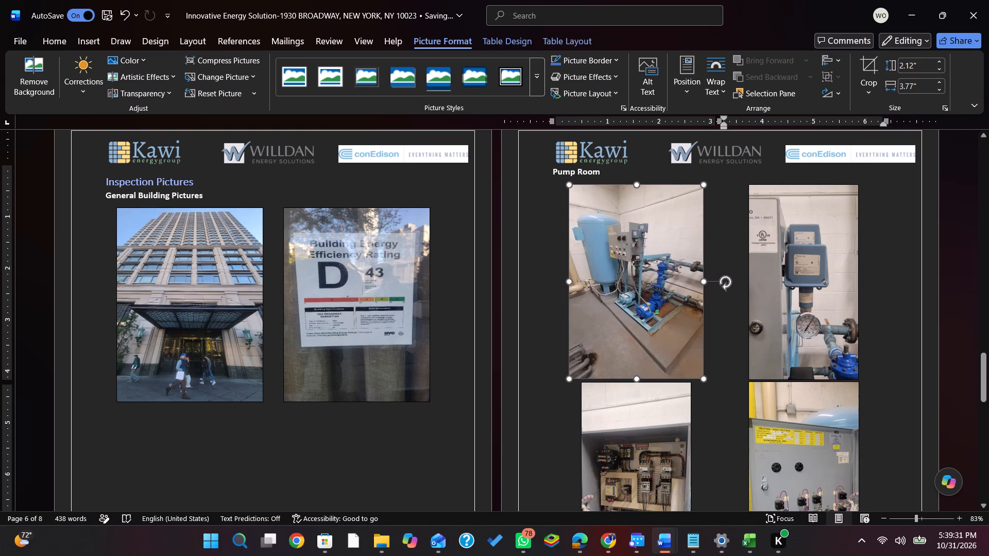
drag(717, 285, 715, 286)
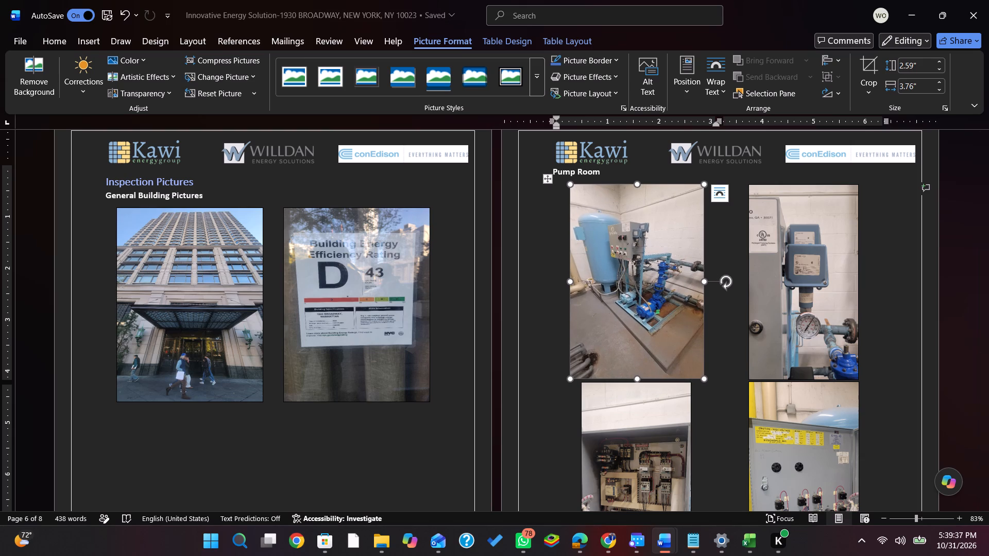
drag(705, 280, 707, 280)
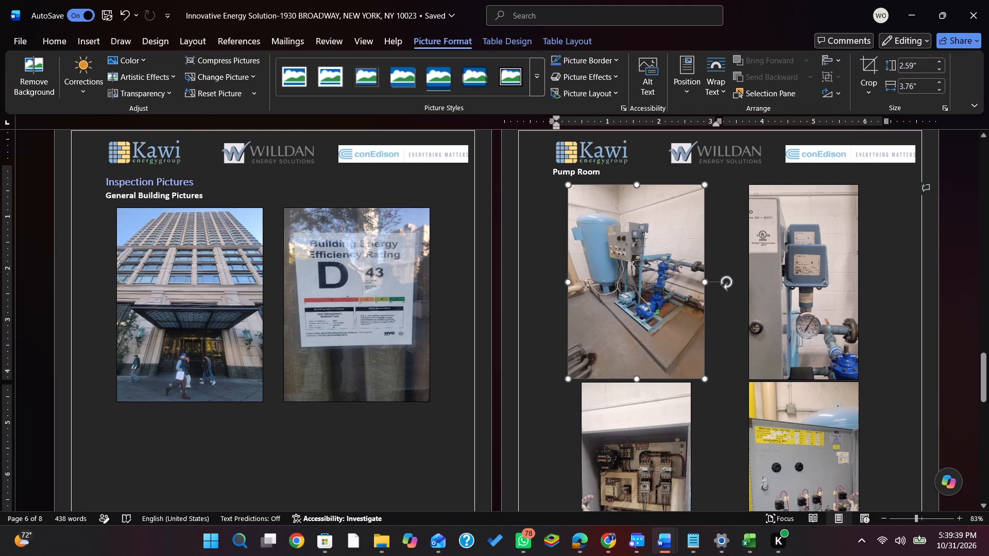
drag(707, 280, 712, 281)
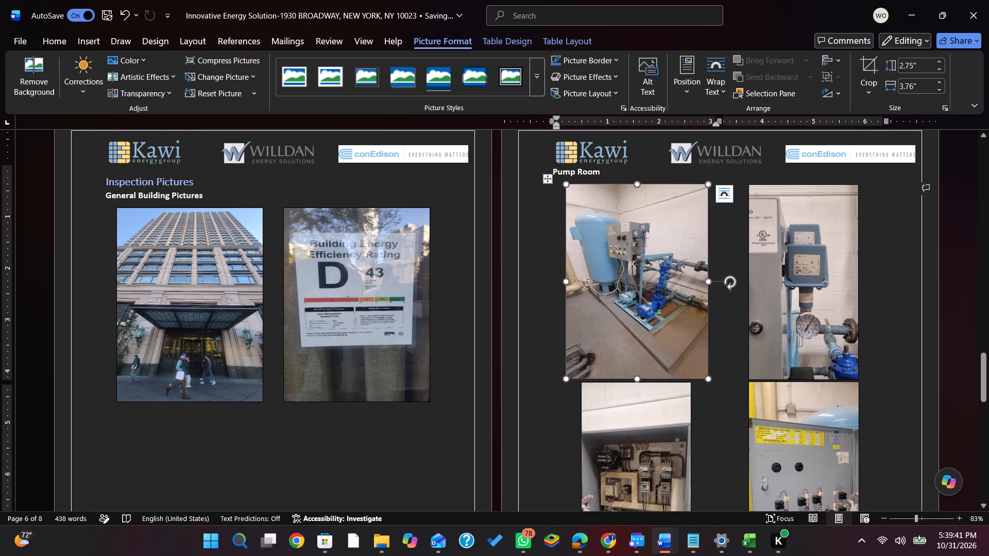
click(709, 282)
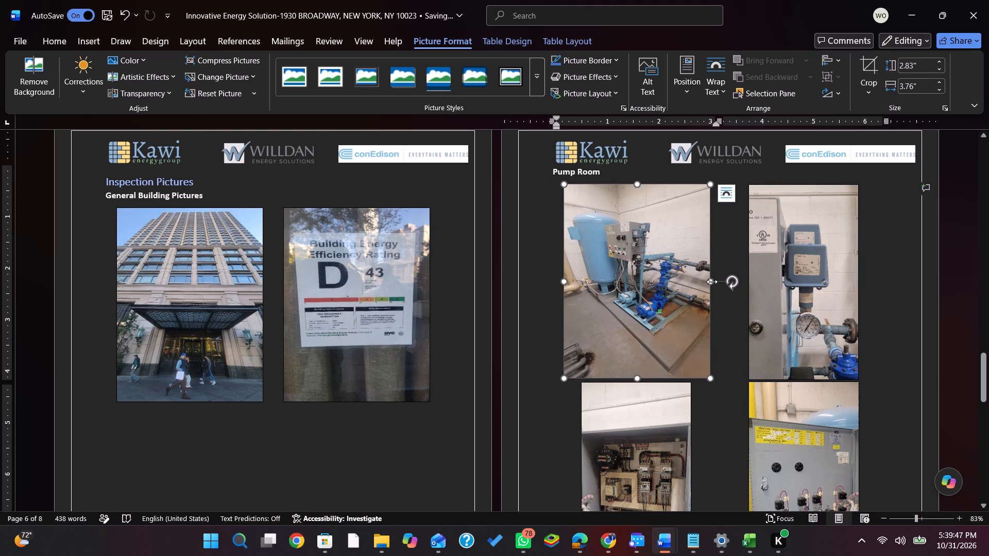
click(712, 282)
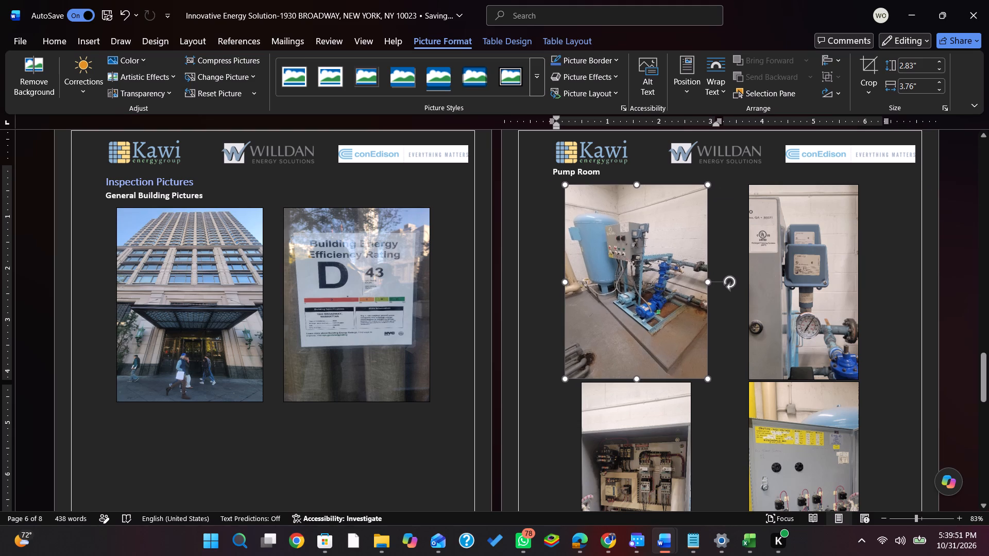
Resize the pressure gauge photo in the Pump Room's first row to about 2.83 inches across and 3.72 inches tall.
click(796, 299)
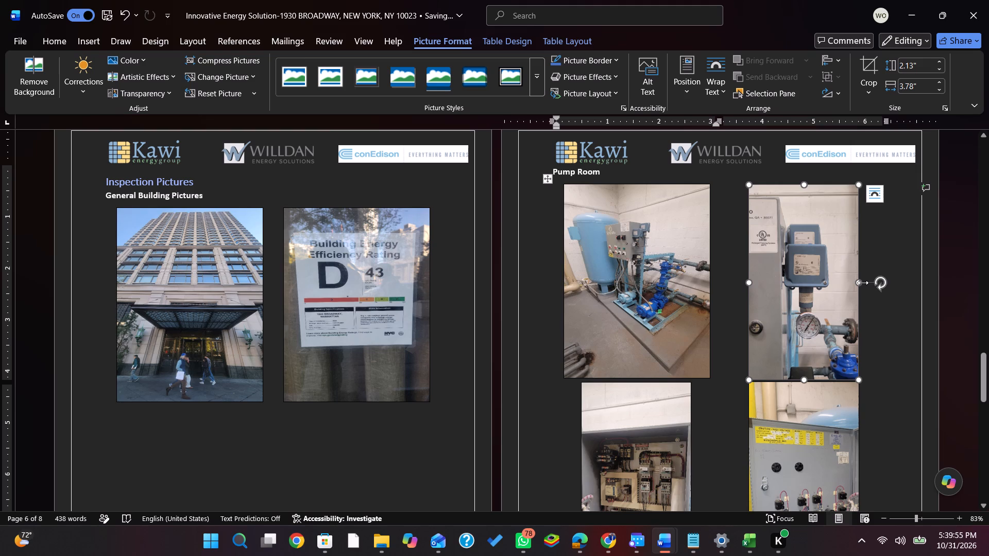
drag(857, 283, 873, 284)
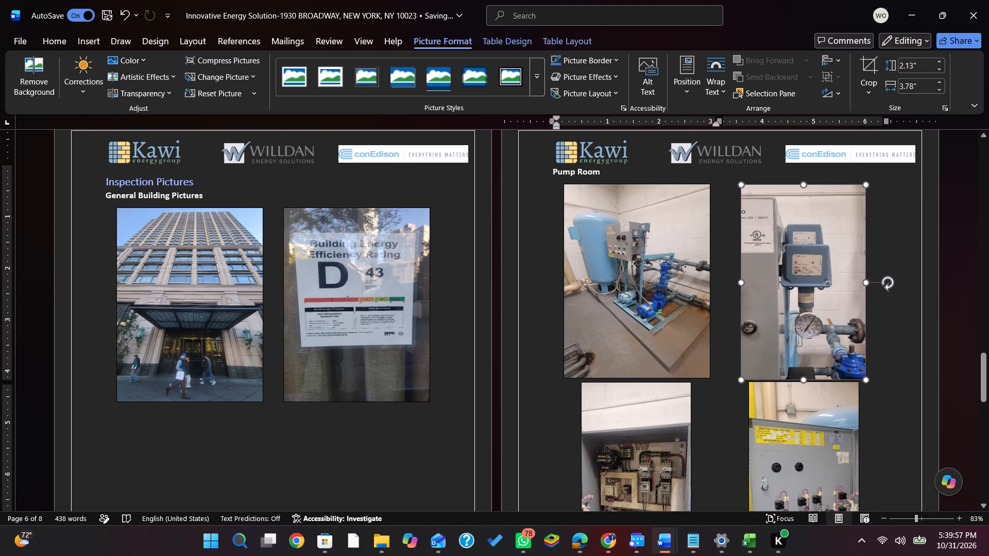
drag(873, 284, 881, 284)
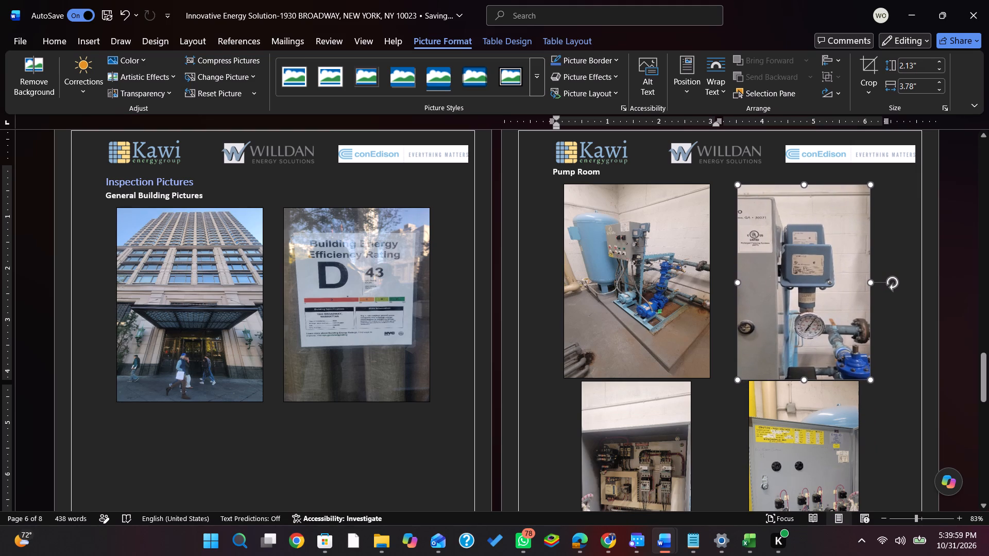
drag(881, 284, 882, 284)
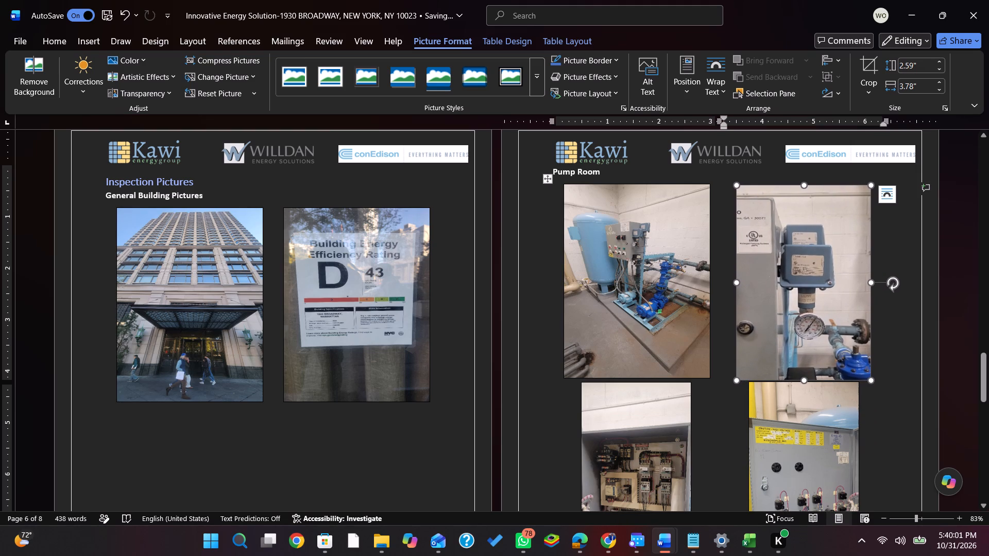
drag(872, 284, 878, 284)
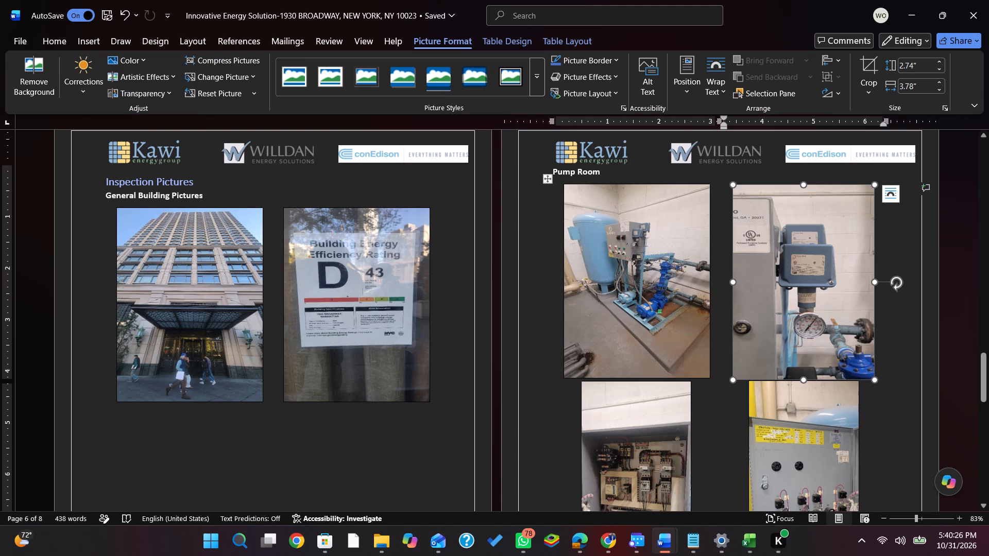
click(763, 286)
drag(873, 283, 879, 283)
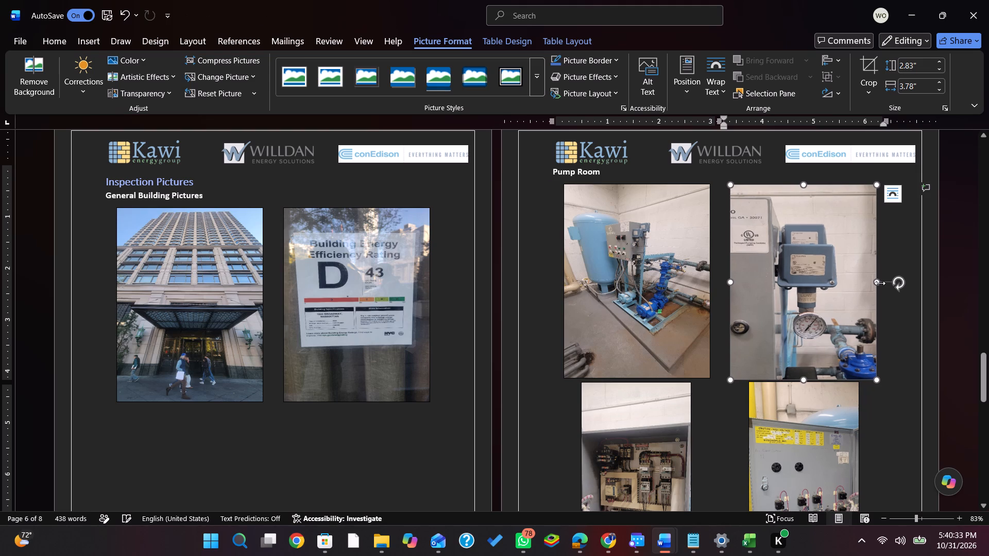
click(805, 379)
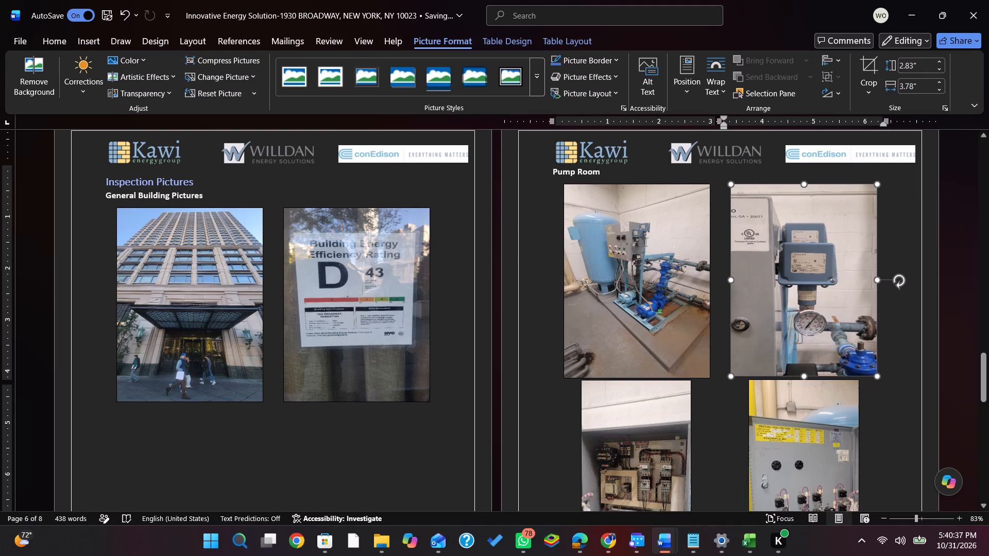
click(805, 377)
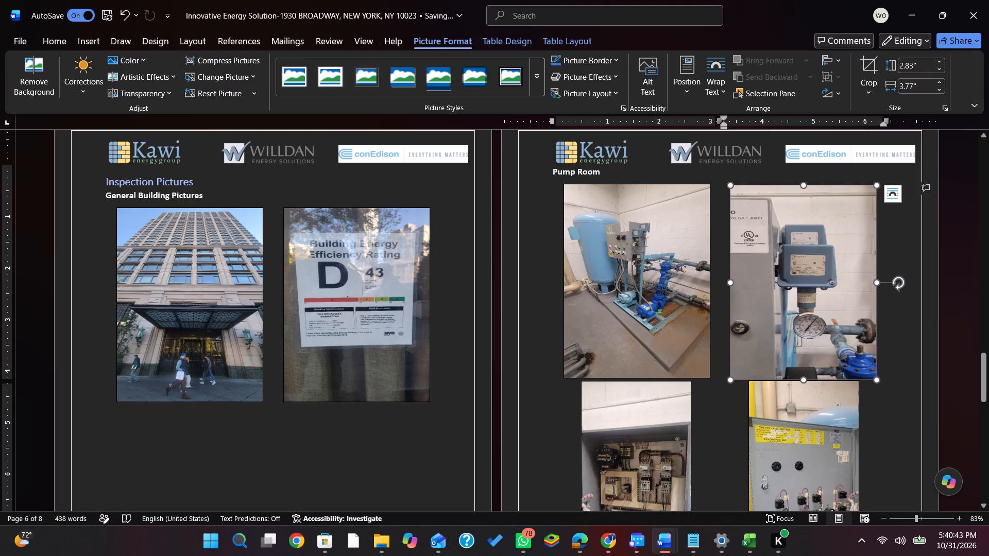
click(805, 377)
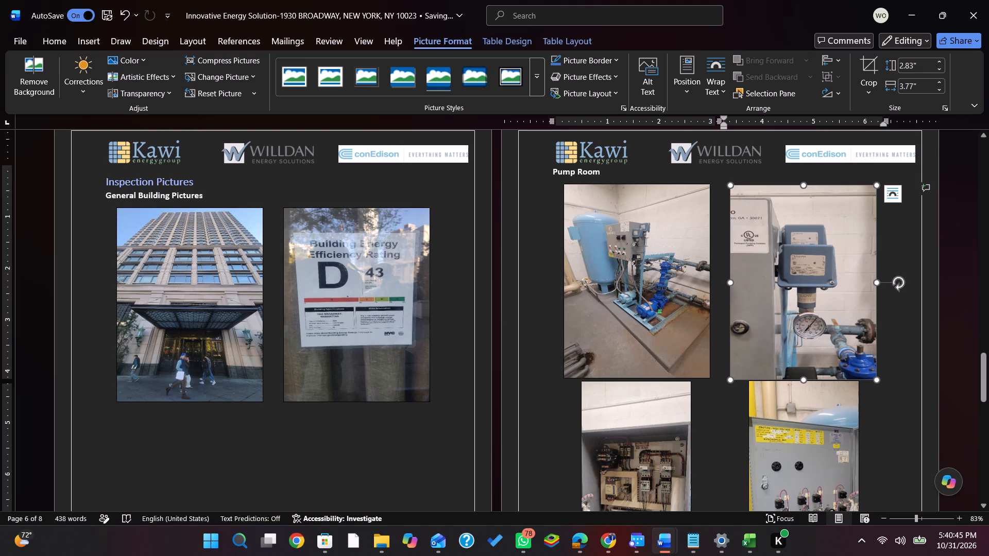
click(805, 379)
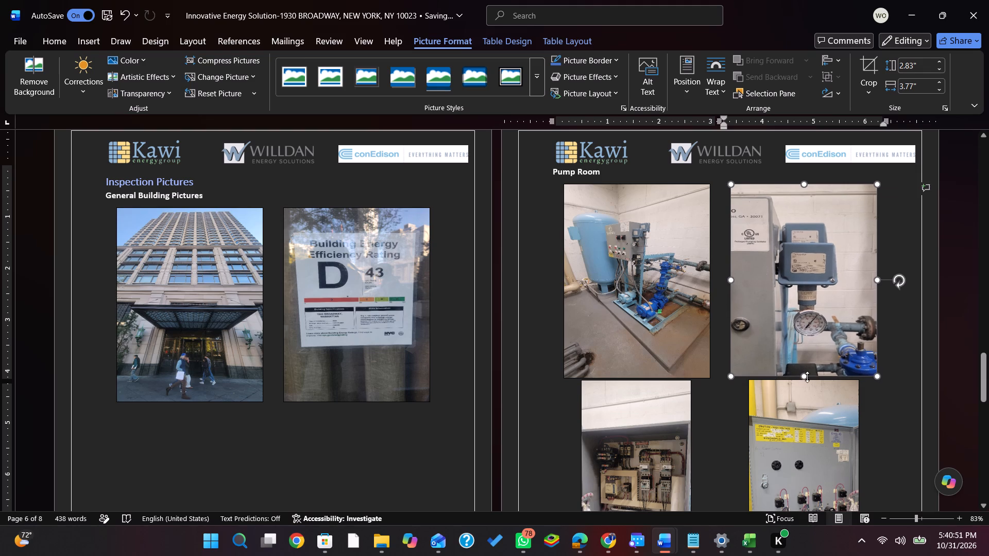
Widen the open electrical panel photo in the Pump Room's second row to about 2.93 inches across.
scroll(705, 368, down, 6)
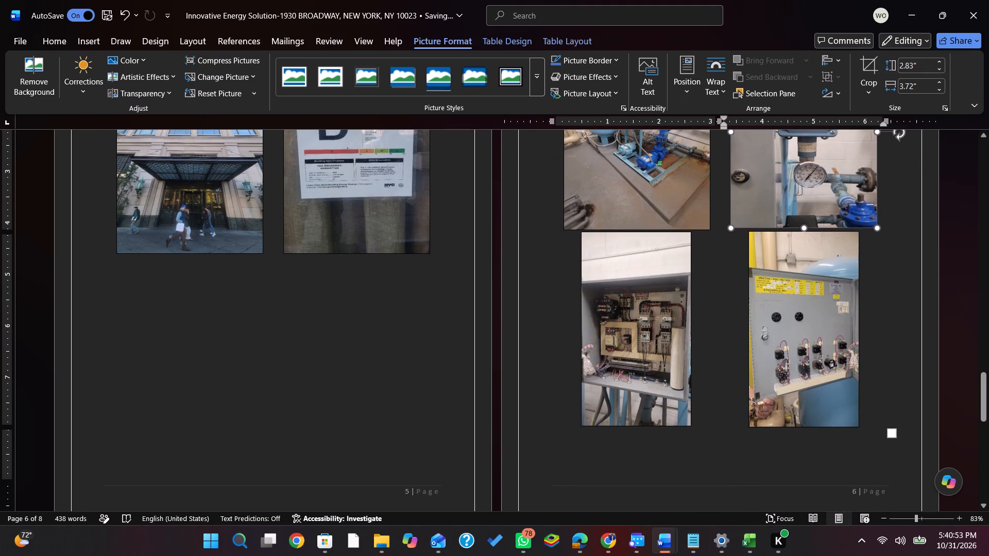
click(643, 335)
drag(693, 328, 695, 328)
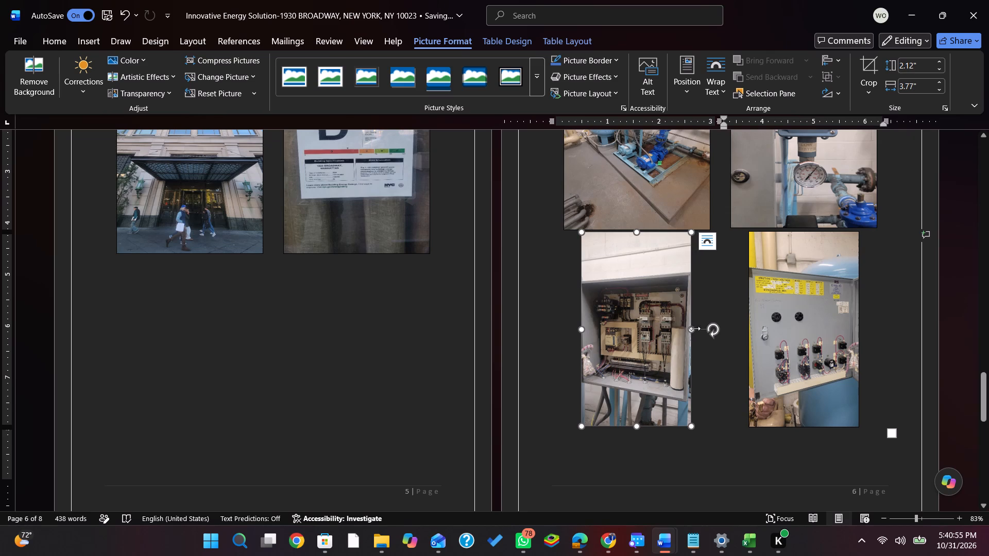
drag(695, 328, 724, 332)
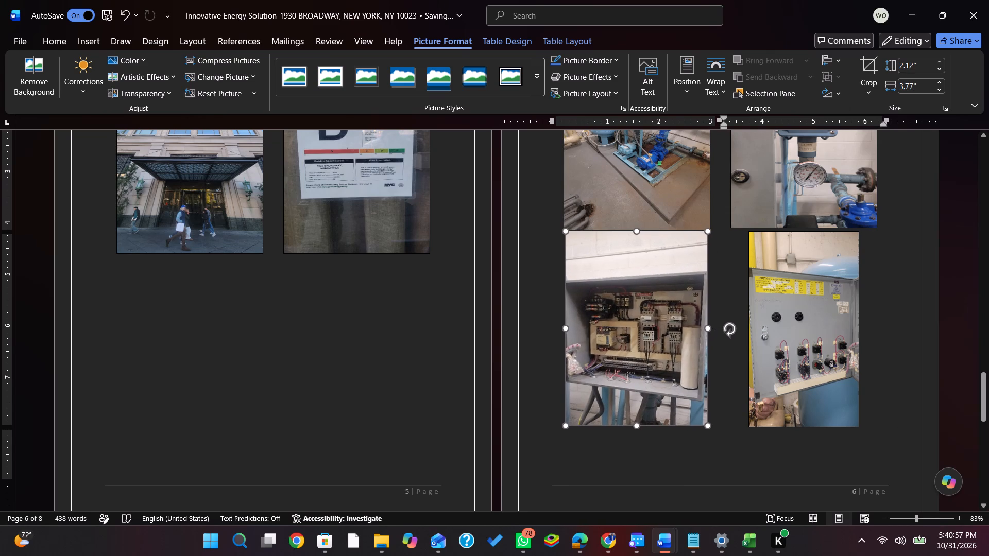
drag(724, 332, 725, 332)
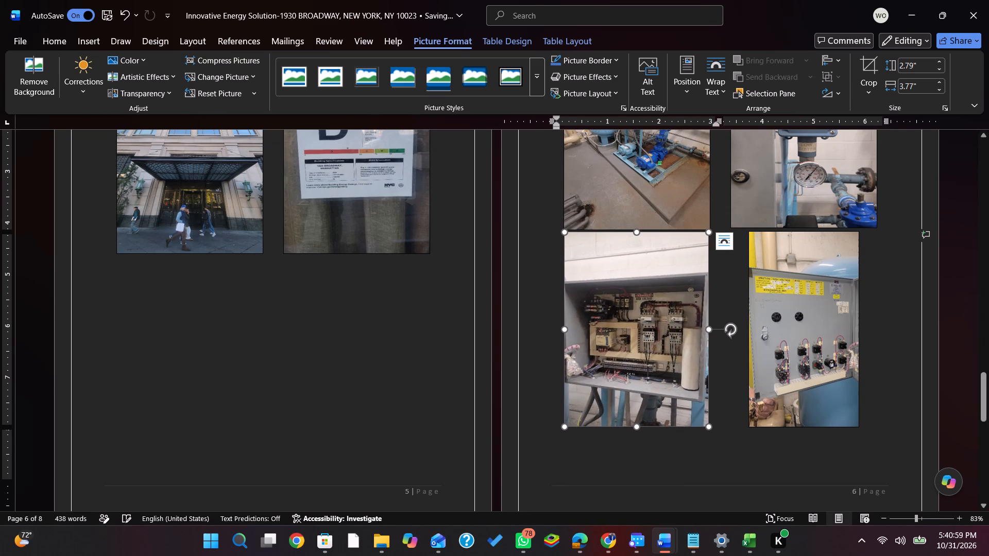
click(650, 338)
click(708, 329)
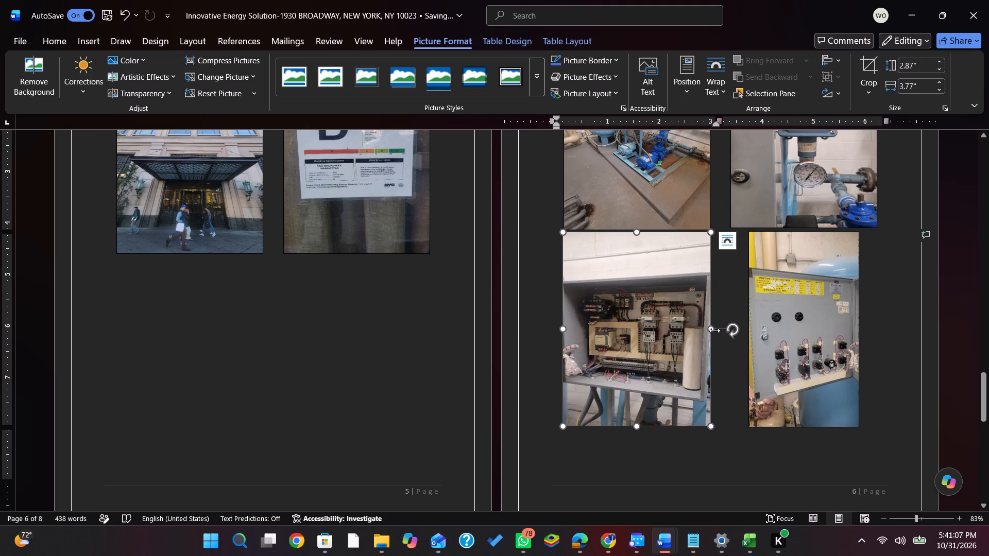
click(713, 331)
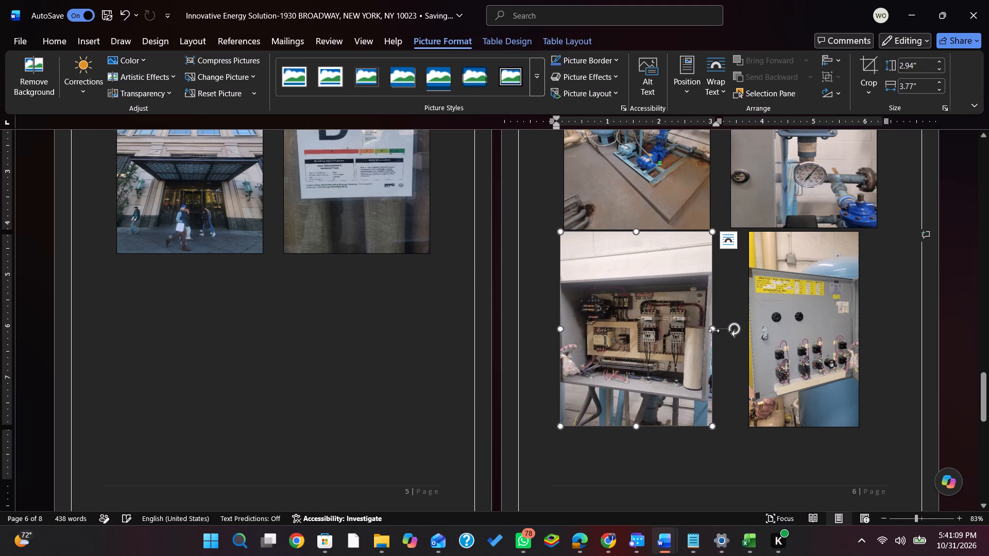
click(713, 329)
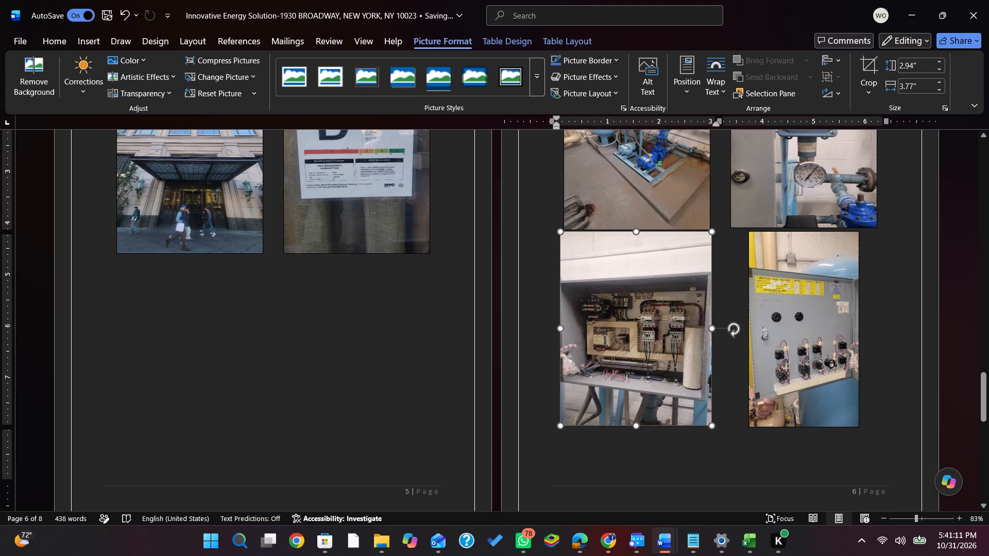
Widen the control panel photo with the yellow label in the Pump Room's second row to match the gauge photo above it.
click(803, 322)
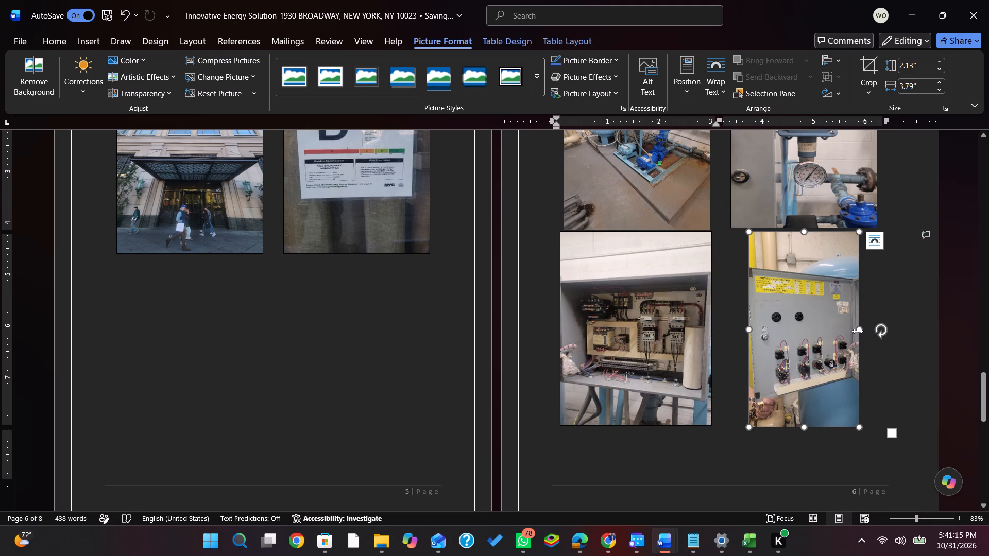
drag(860, 329, 882, 330)
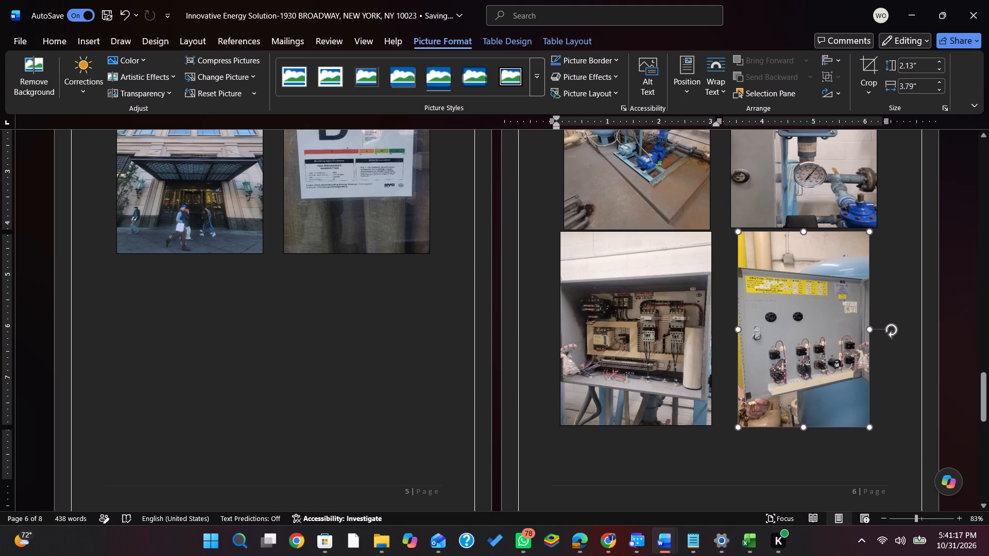
drag(882, 330, 894, 331)
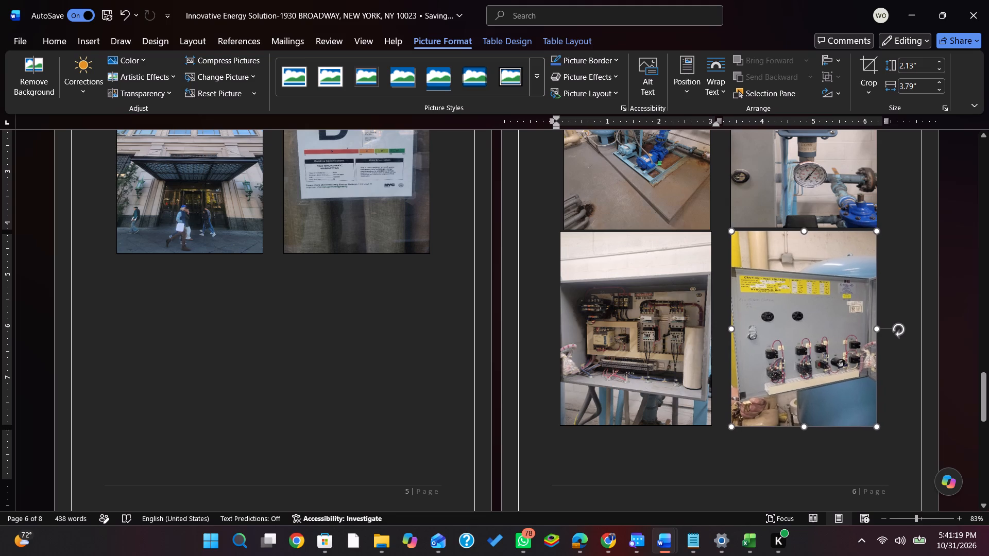
drag(894, 331, 895, 331)
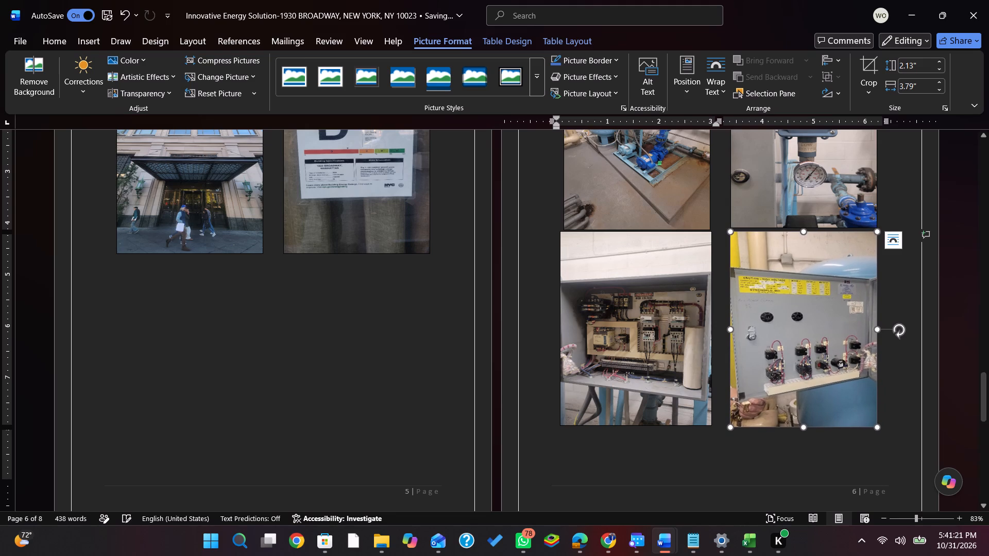
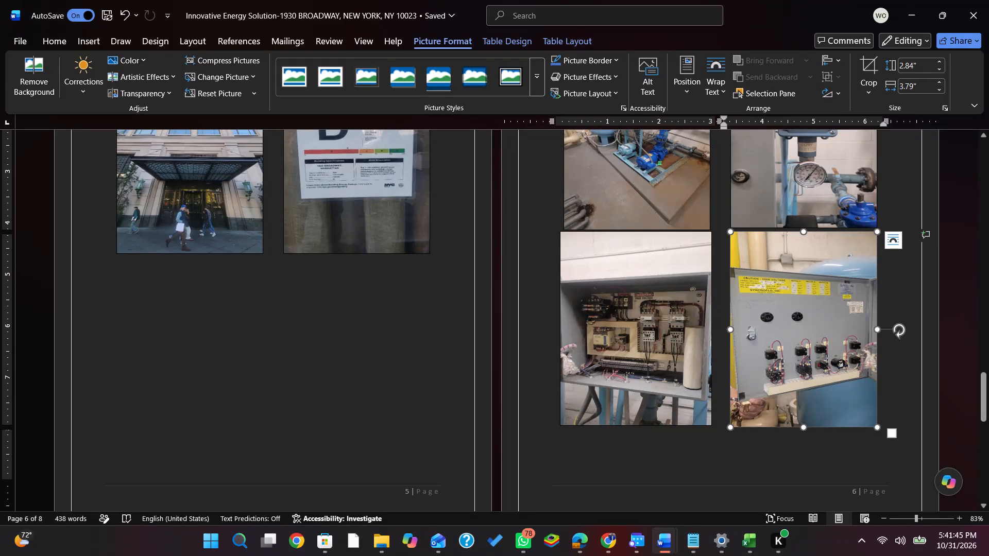
Reduce the height of the control panel photo with the yellow label in the Pump Room's second row to about 3.76 inches.
click(804, 427)
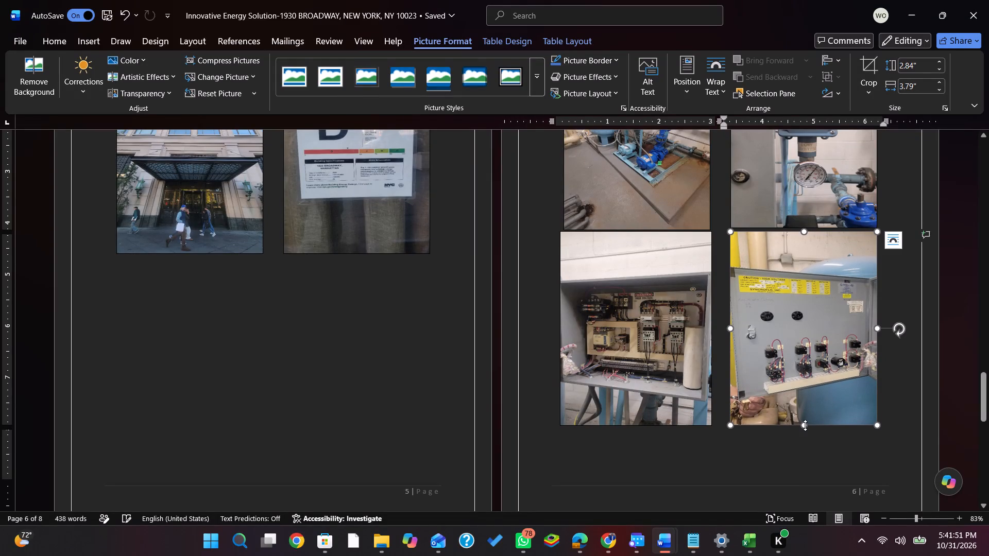
Narrow the open electrical panel photo in the Pump Room's second row to about 2.81 inches across and 3.76 inches tall.
click(640, 325)
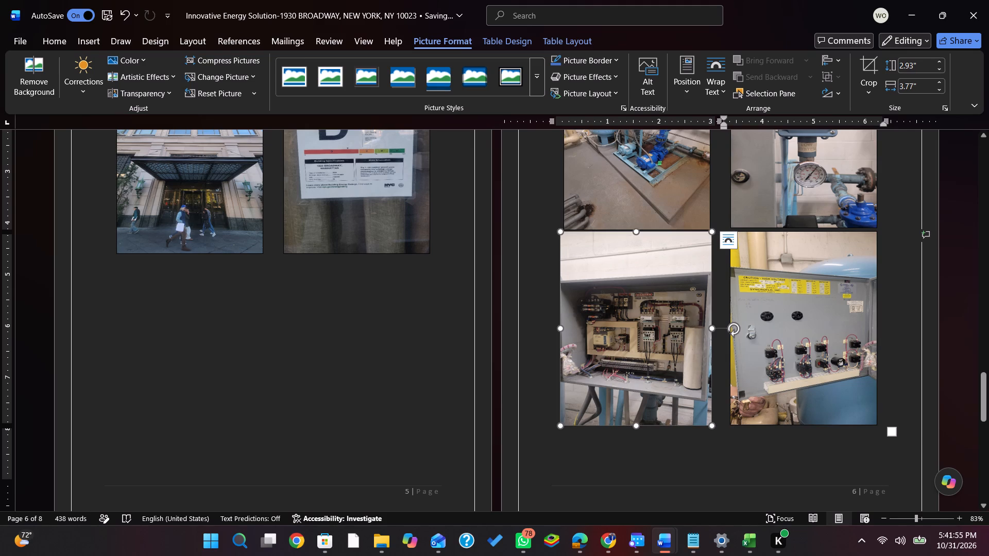
click(712, 328)
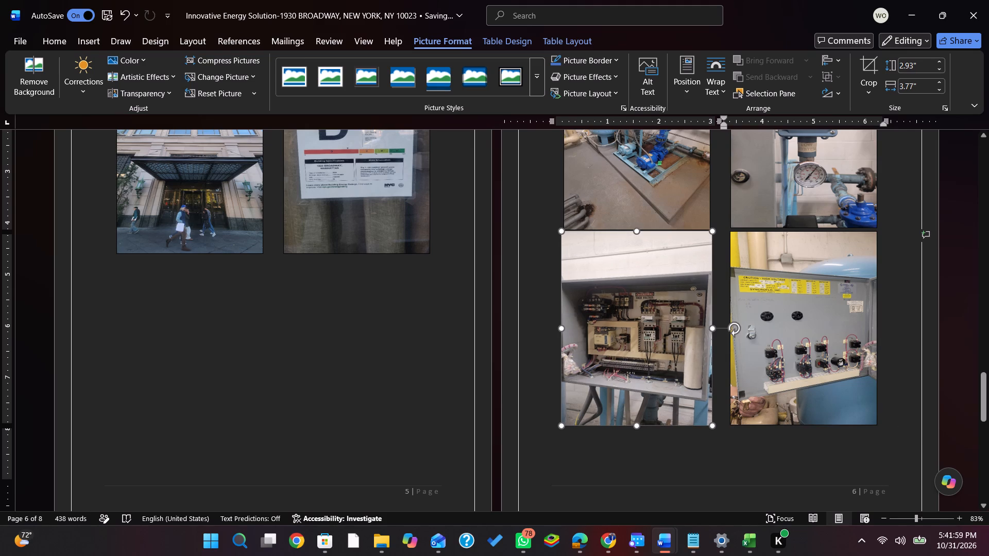
click(711, 328)
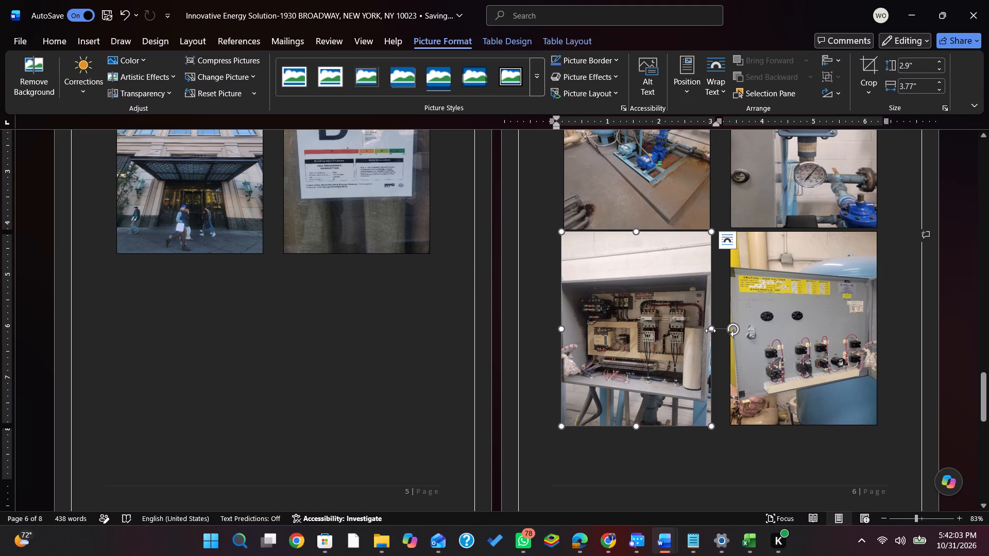
click(710, 331)
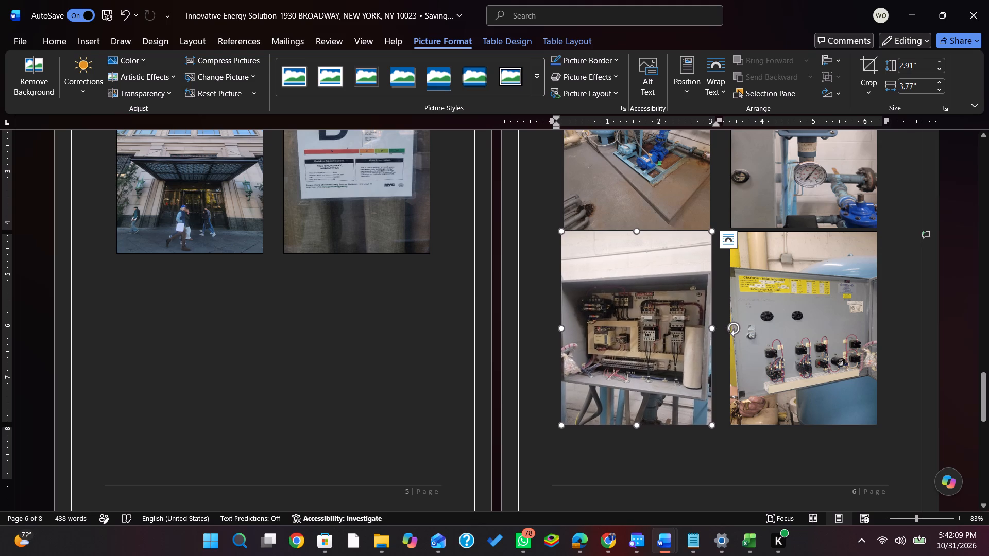
click(712, 329)
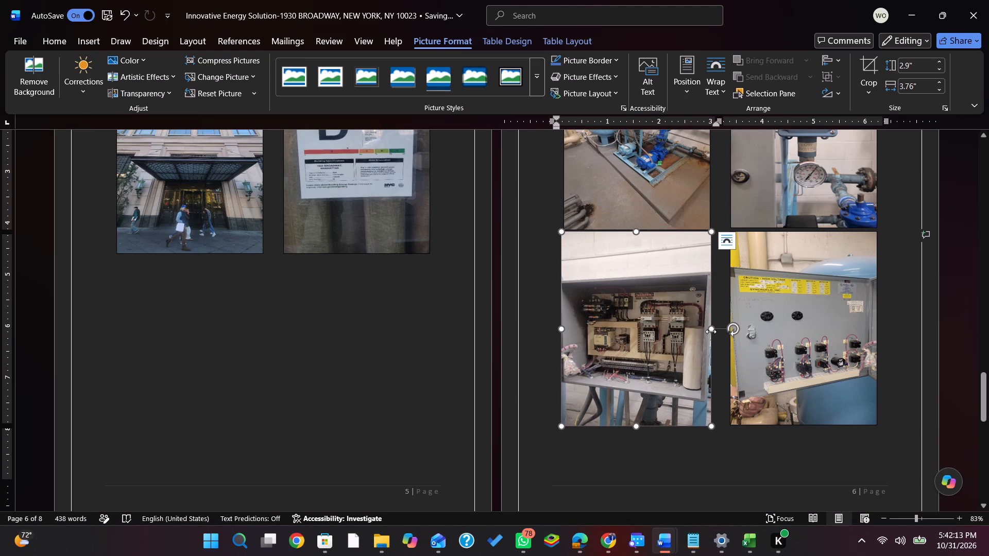
click(711, 329)
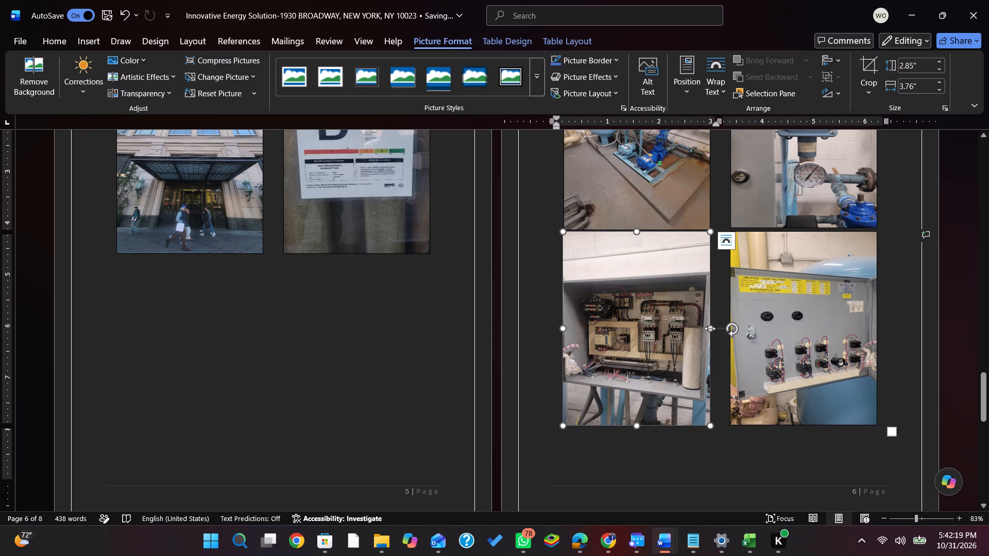
click(710, 328)
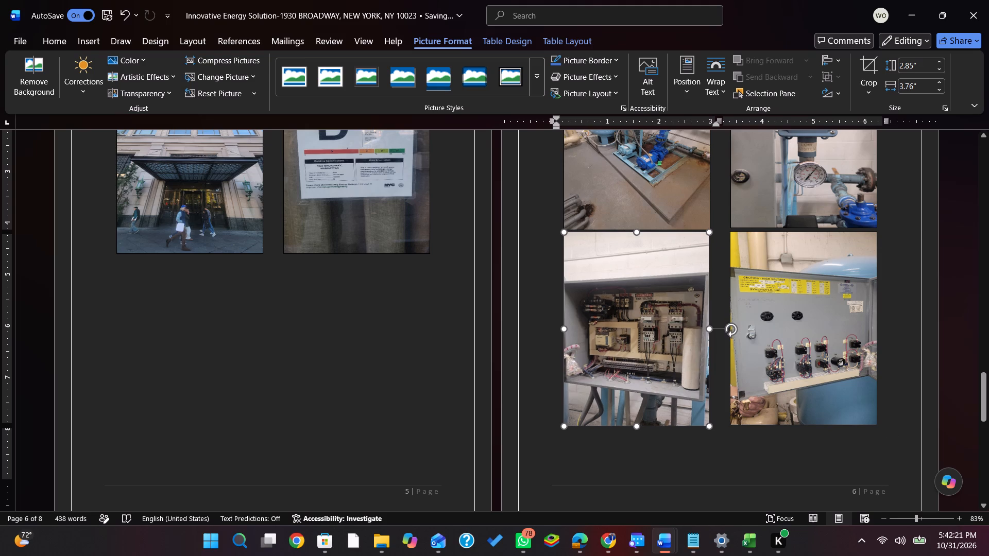
Narrow the control panel photo with the yellow label slightly to match the open electrical panel photo beside it.
click(791, 326)
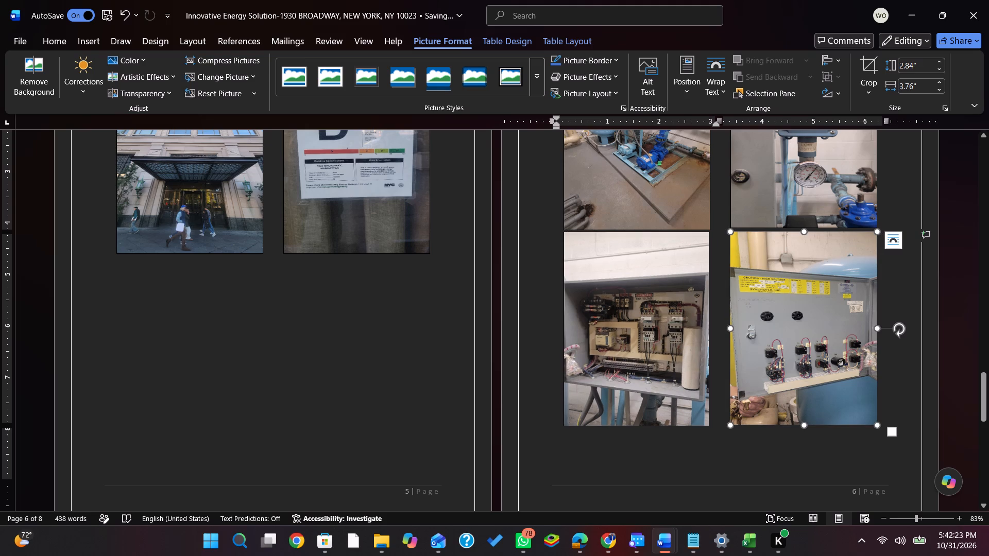
click(876, 328)
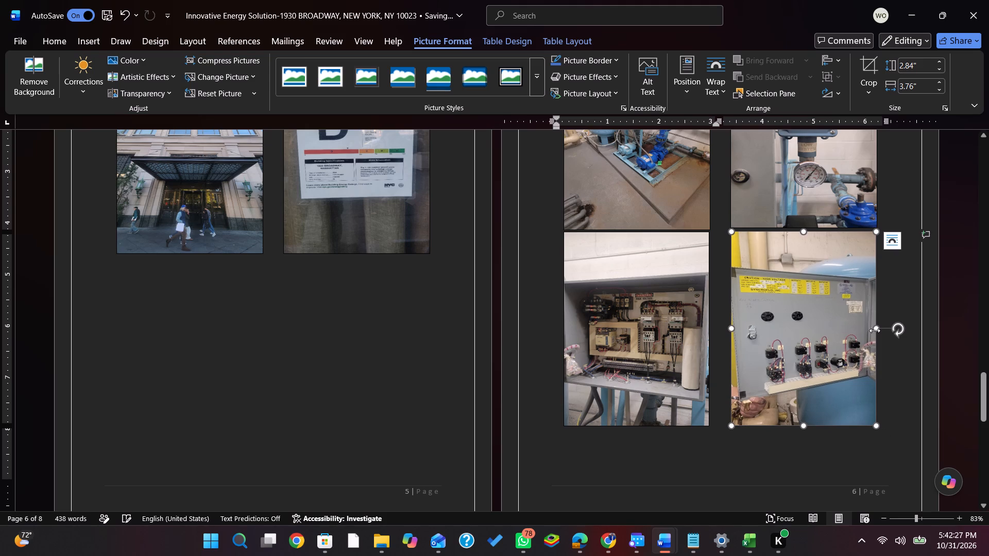
Check the first-row photo sizes and fine-tune the open electrical panel photo's width to about 2.8 inches.
click(668, 336)
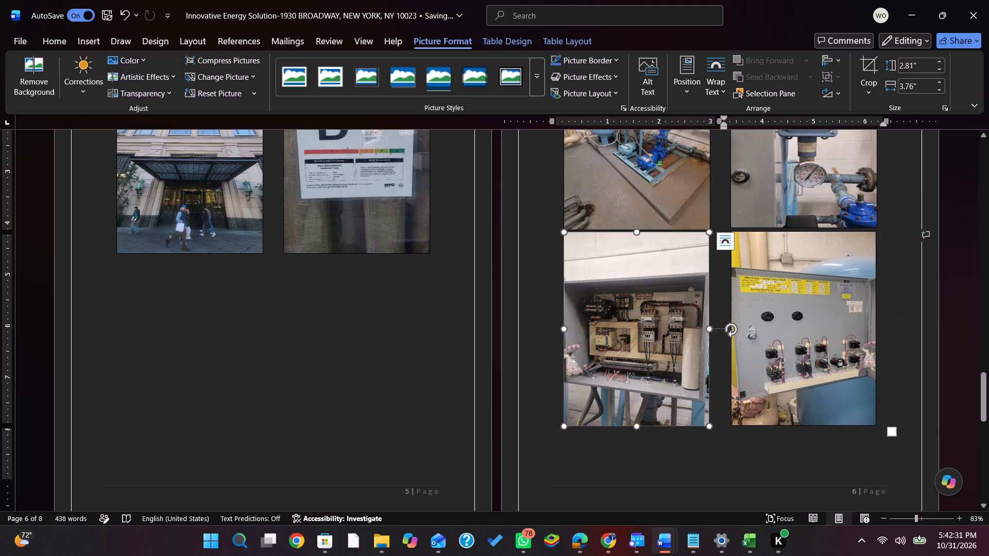
scroll(658, 292, up, 4)
click(650, 268)
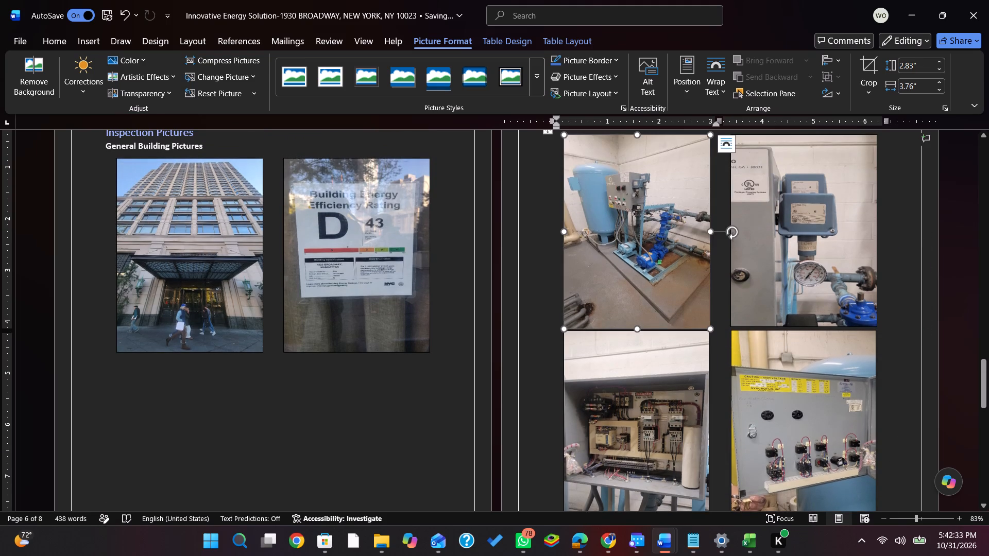
click(803, 239)
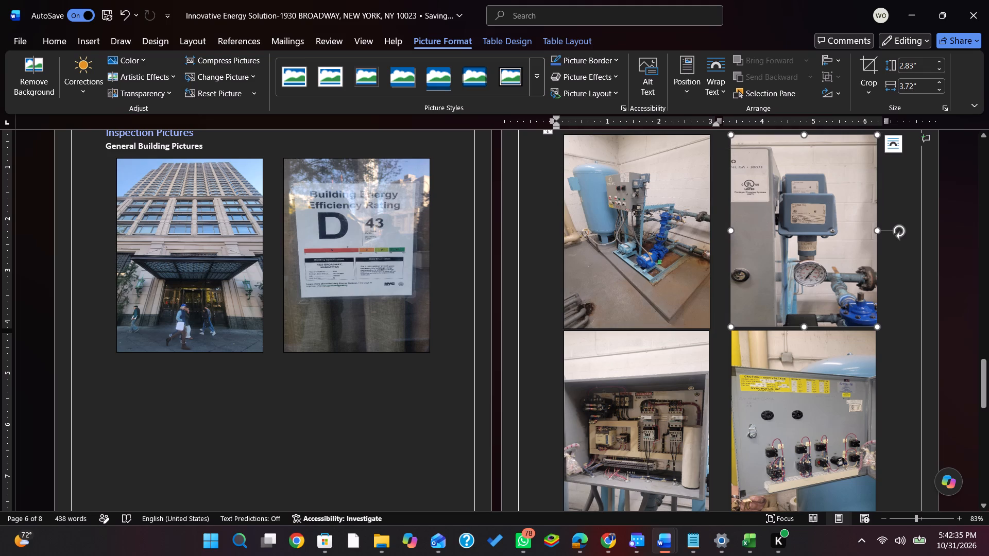
scroll(786, 306, down, 3)
click(675, 369)
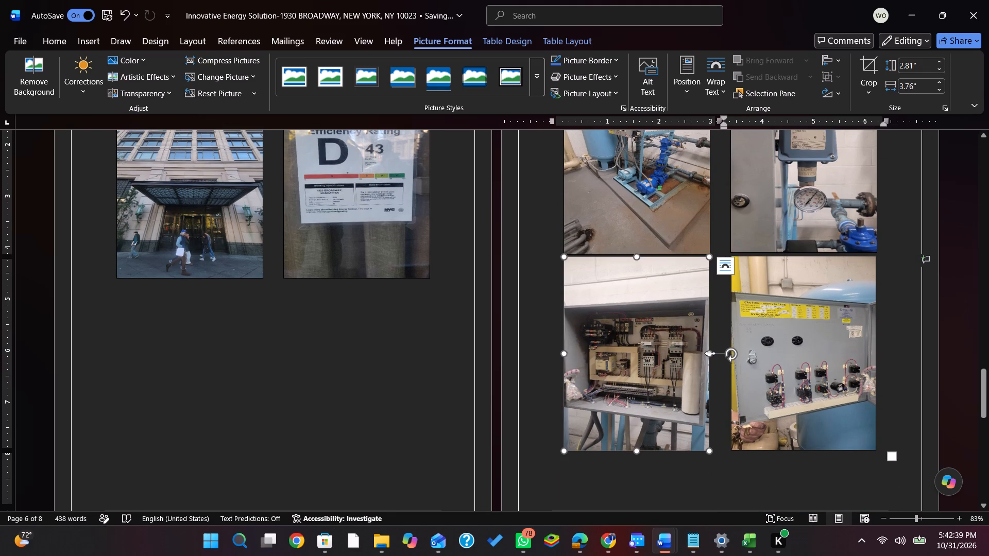
click(710, 353)
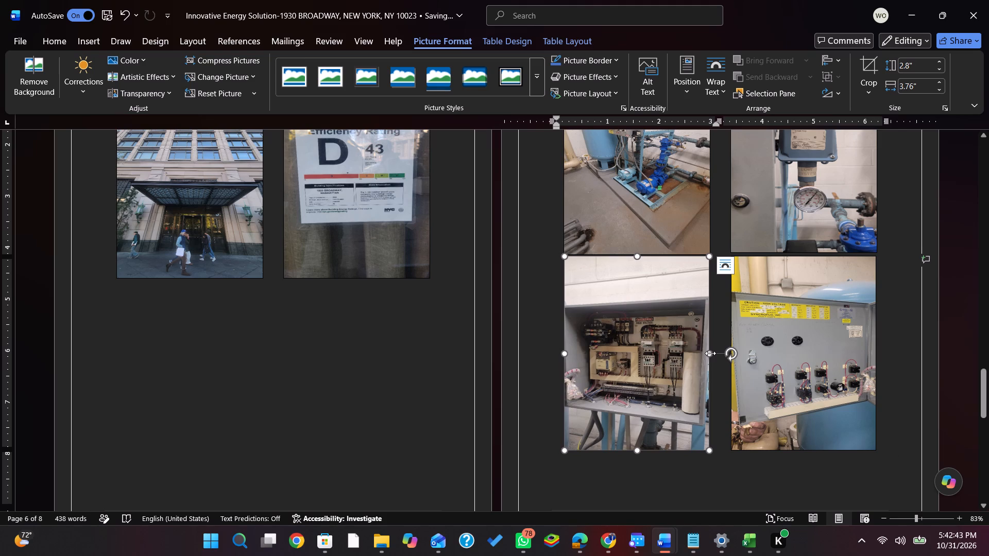
click(711, 353)
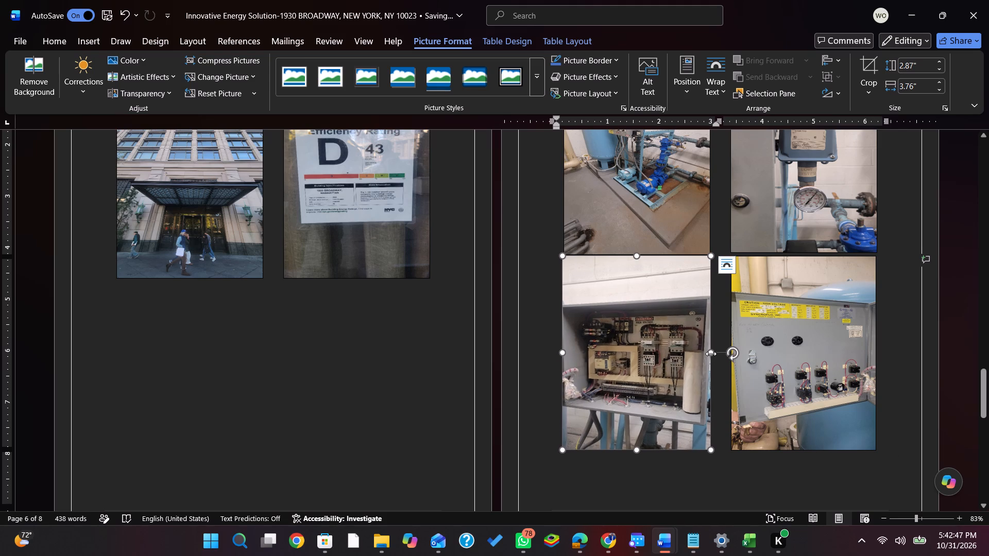
click(711, 353)
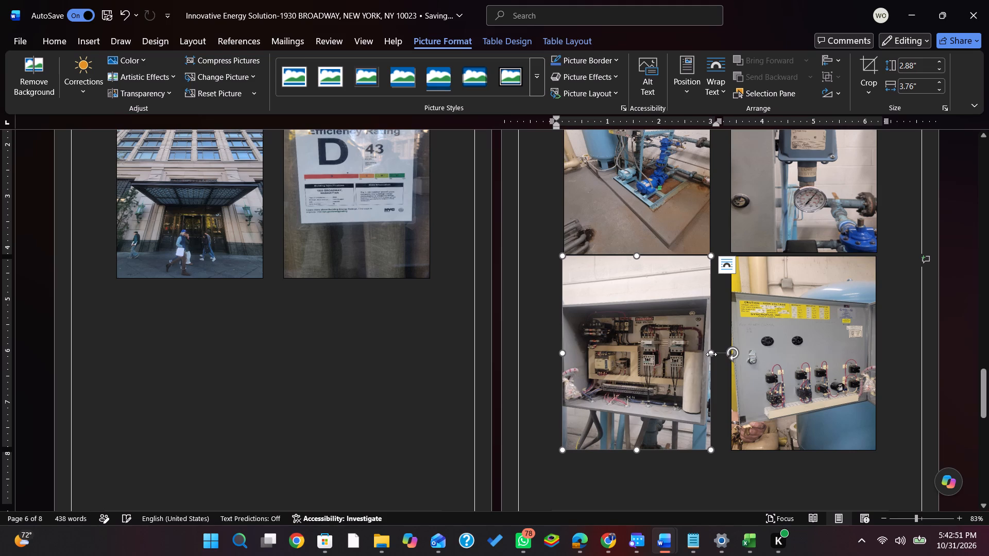
click(709, 354)
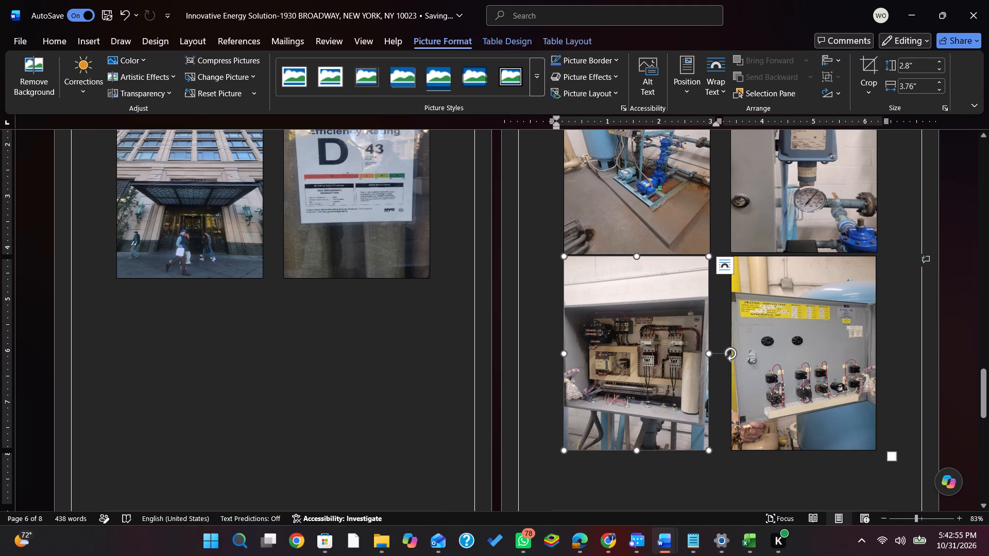
Begin replacing the first Pump #1 photo with one from a file, and browse to the P-1 folder inside Pumps.
scroll(633, 350, down, 12)
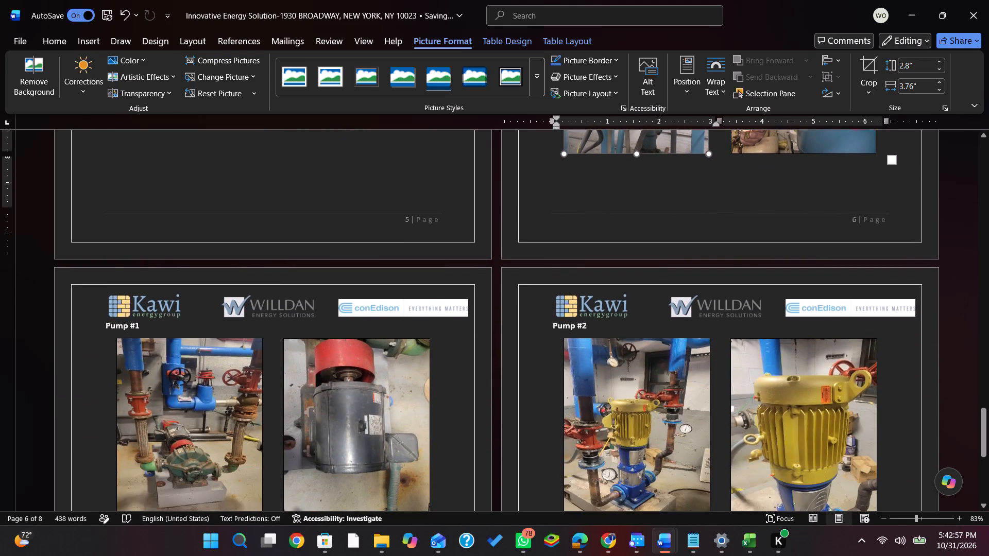
scroll(536, 362, up, 14)
scroll(535, 364, down, 8)
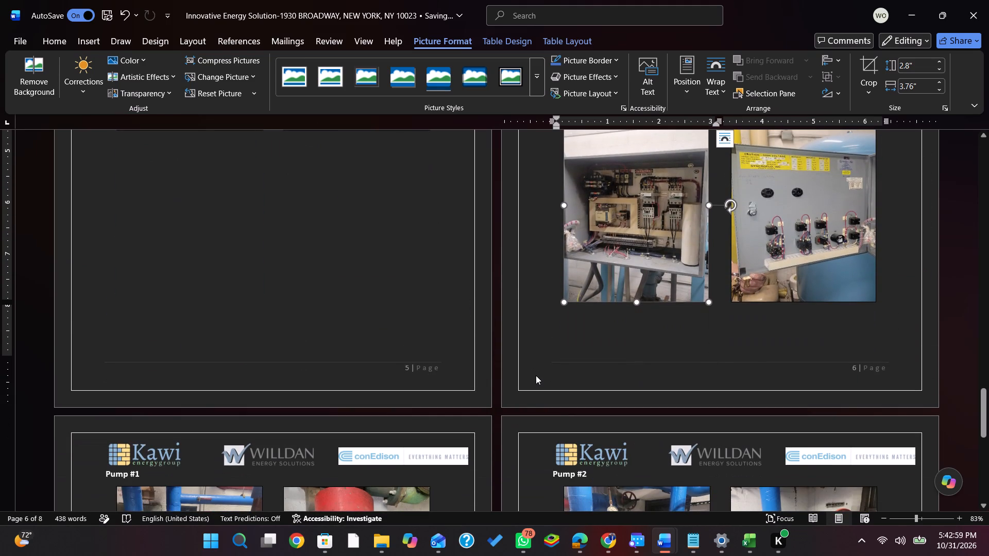
scroll(536, 375, down, 15)
click(191, 260)
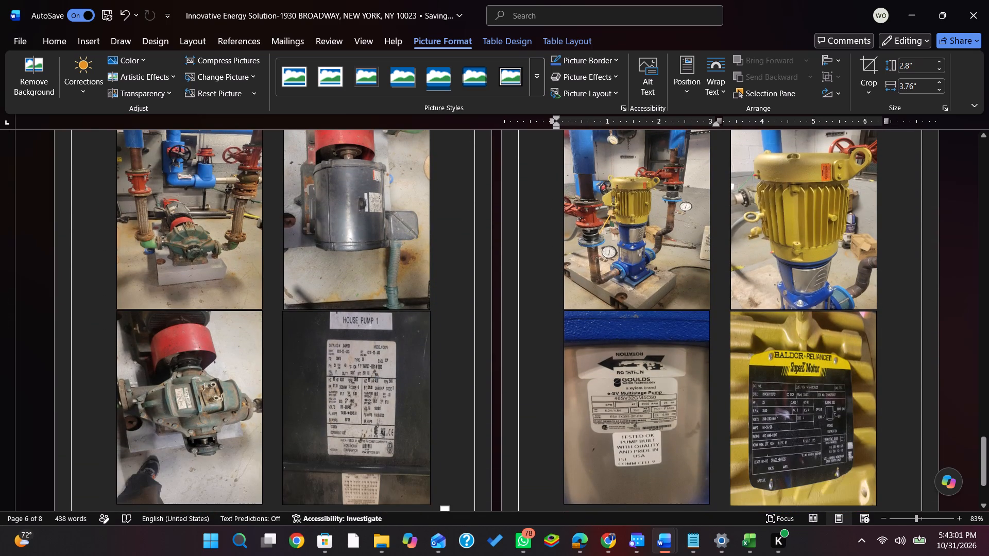
right_click(191, 260)
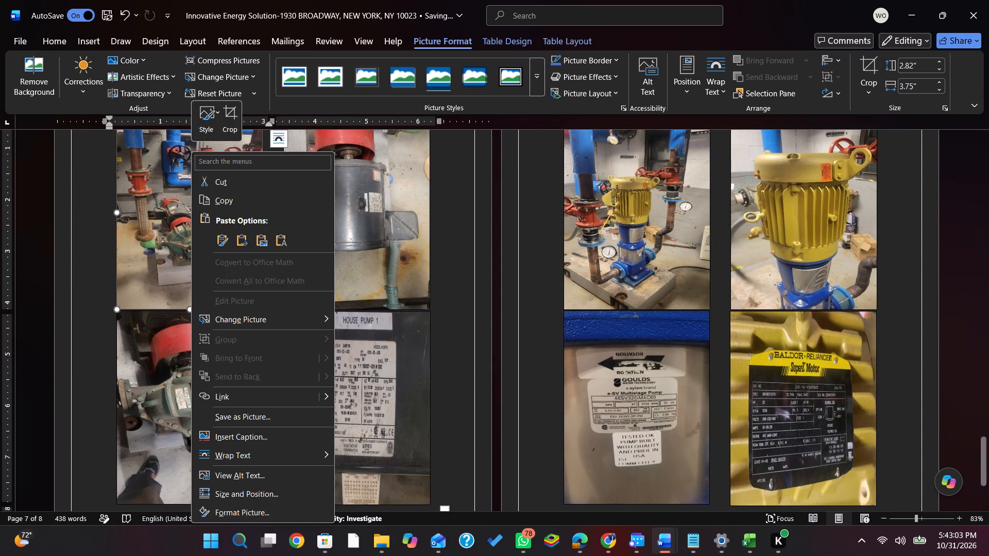
click(383, 317)
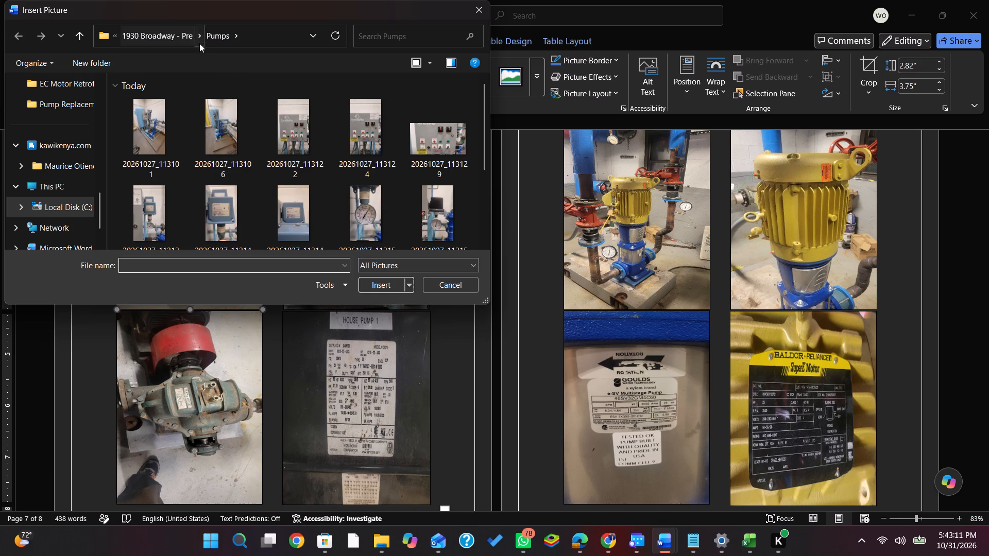
click(216, 32)
click(160, 35)
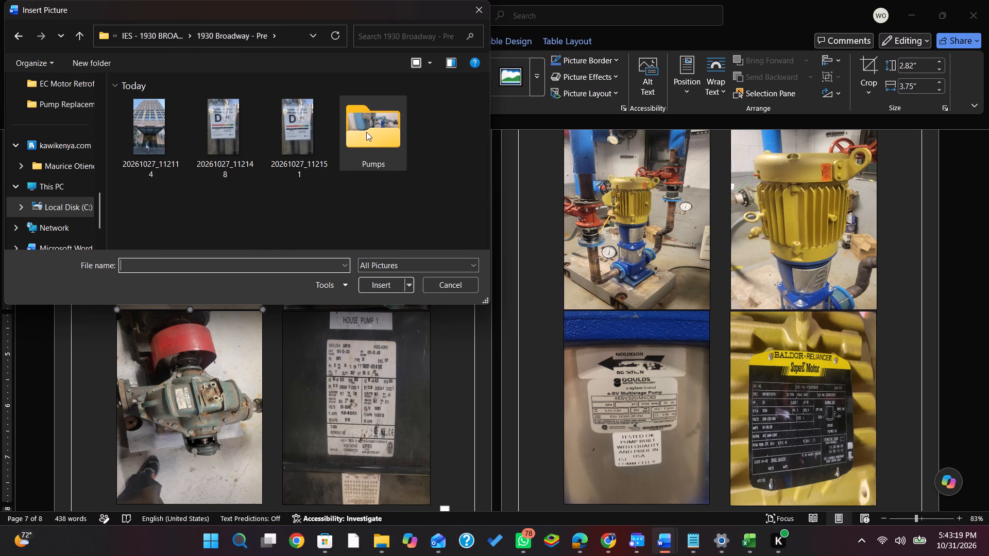
double_click(372, 133)
scroll(339, 146, down, 2)
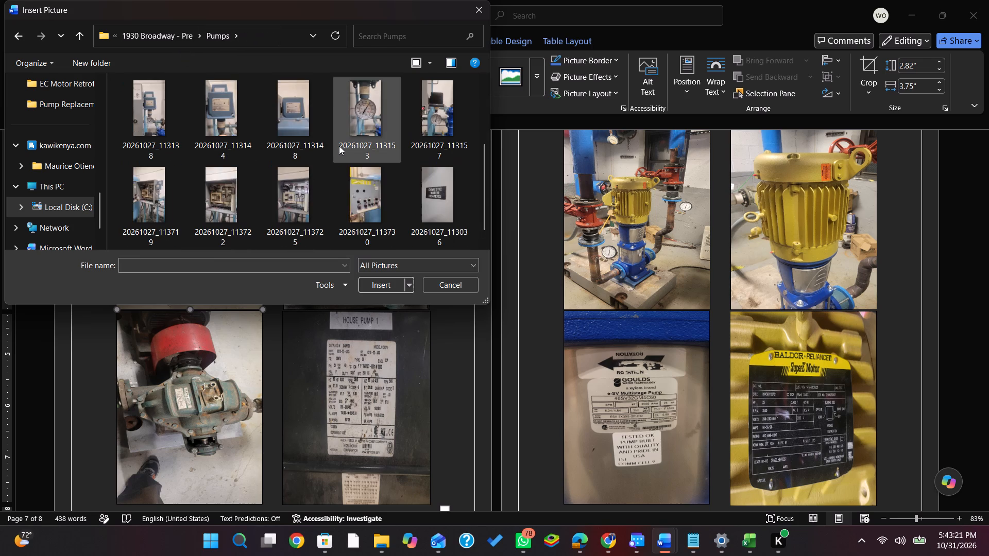
scroll(339, 146, down, 3)
scroll(269, 193, down, 1)
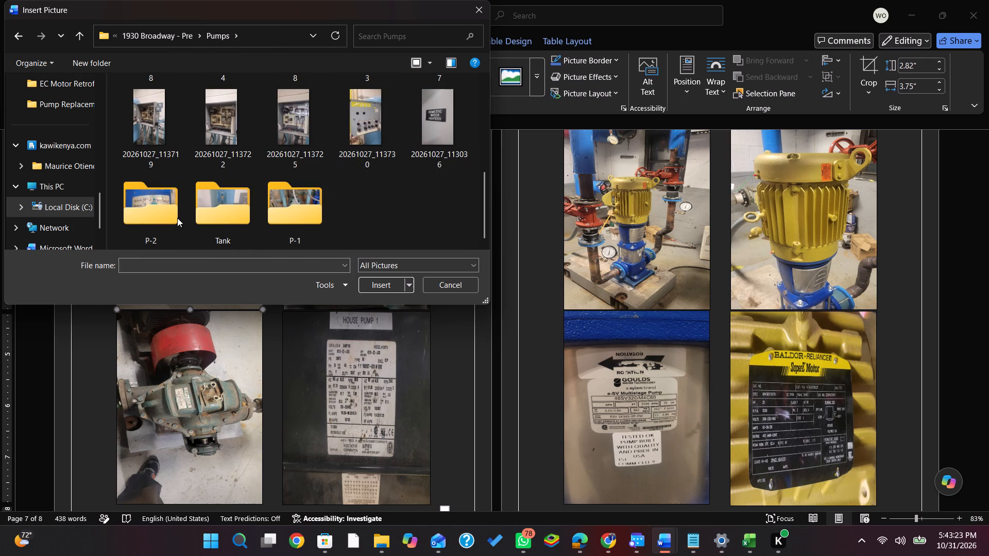
double_click(301, 218)
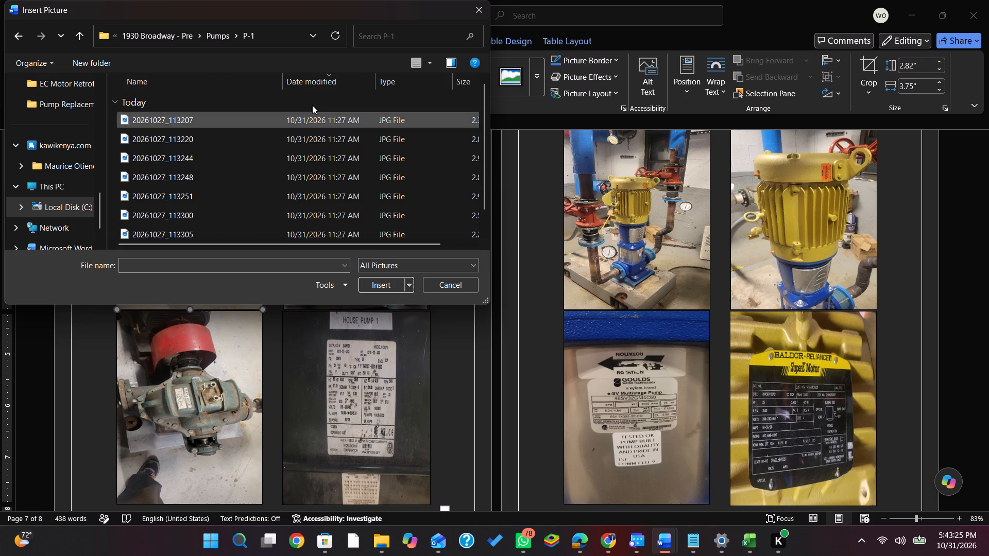
Show the P-1 files as large icons and insert 20261027_113207 as the first Pump #1 photo.
click(430, 61)
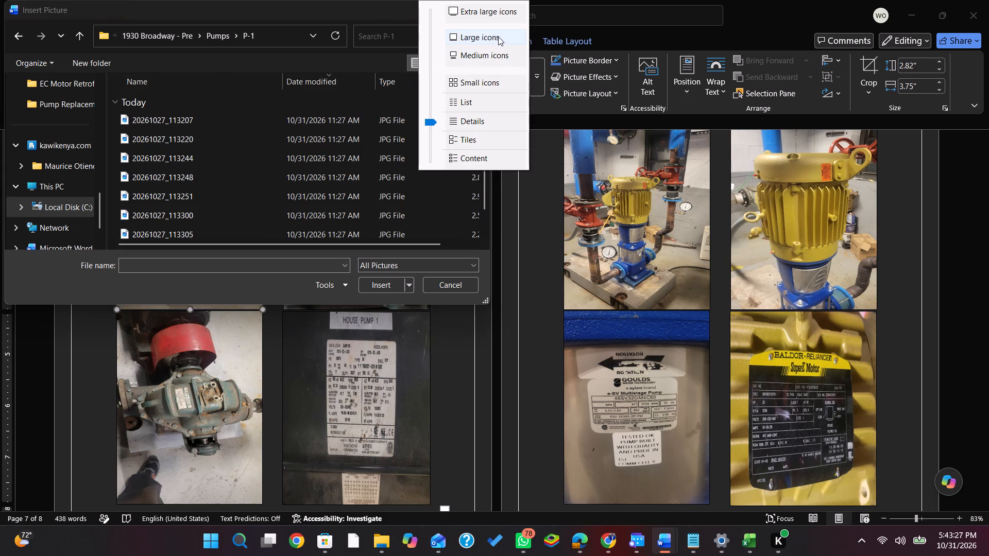
click(498, 37)
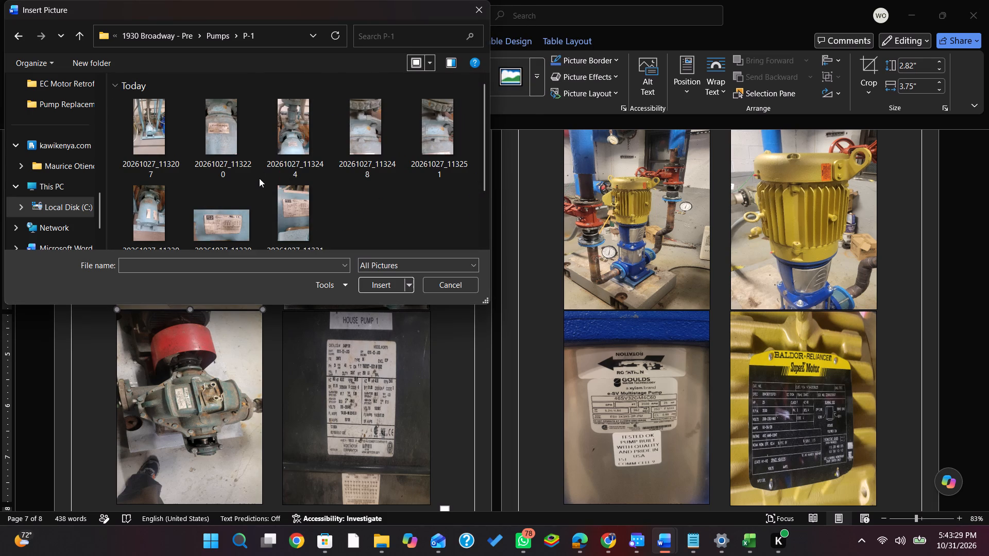
scroll(259, 178, down, 2)
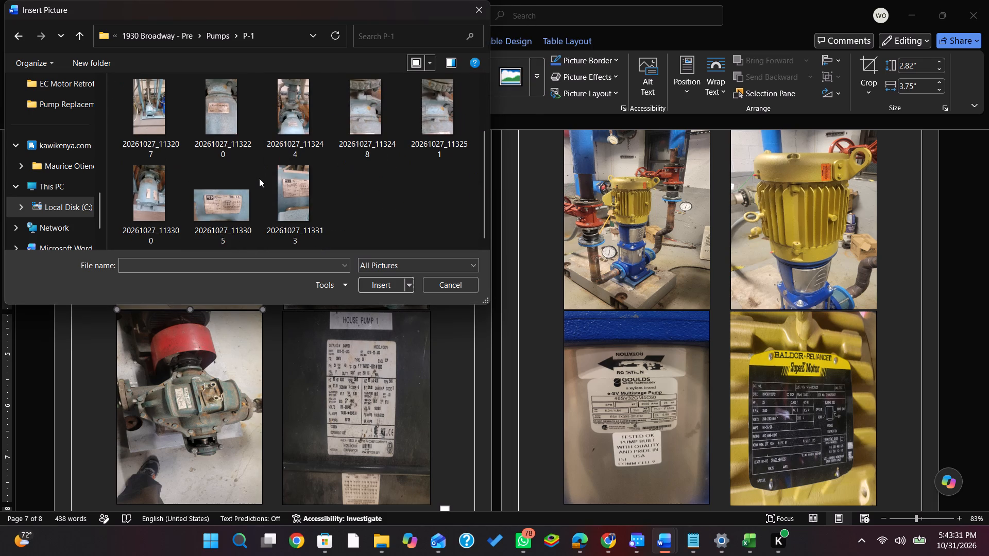
scroll(259, 178, up, 1)
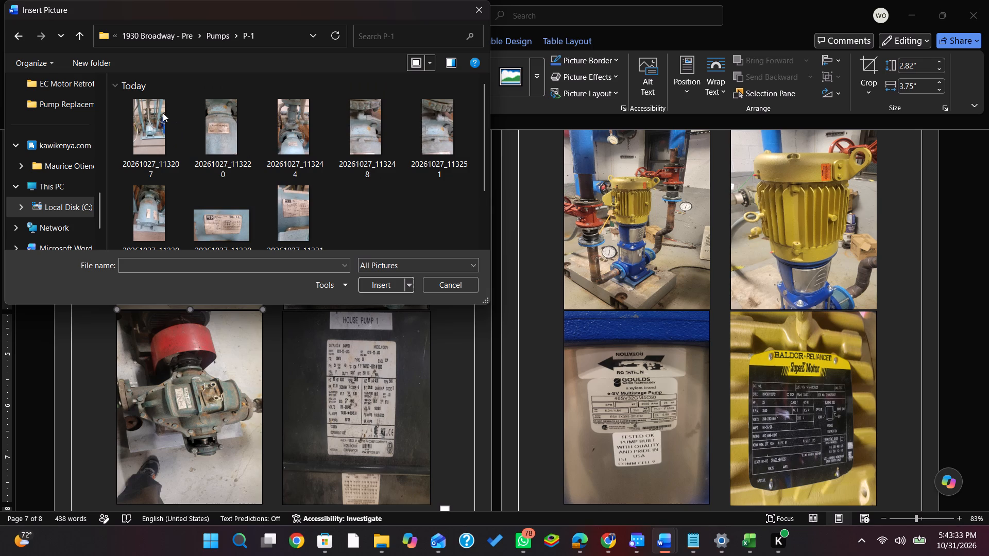
click(148, 122)
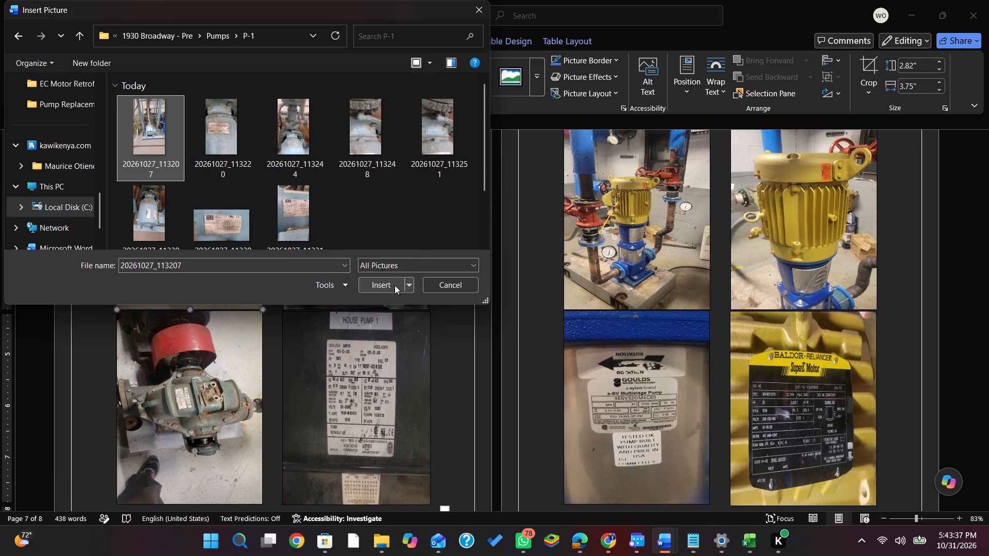
click(377, 280)
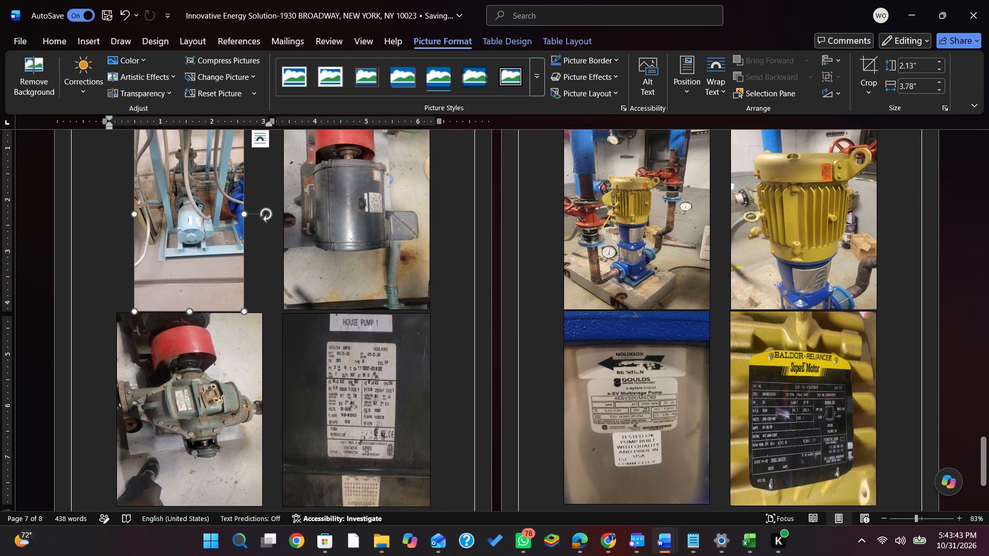
Replace the second Pump #1 photo, beside the overall pump view, with 20261027_113300 from the P-1 folder.
click(332, 236)
right_click(332, 236)
right_click(332, 236)
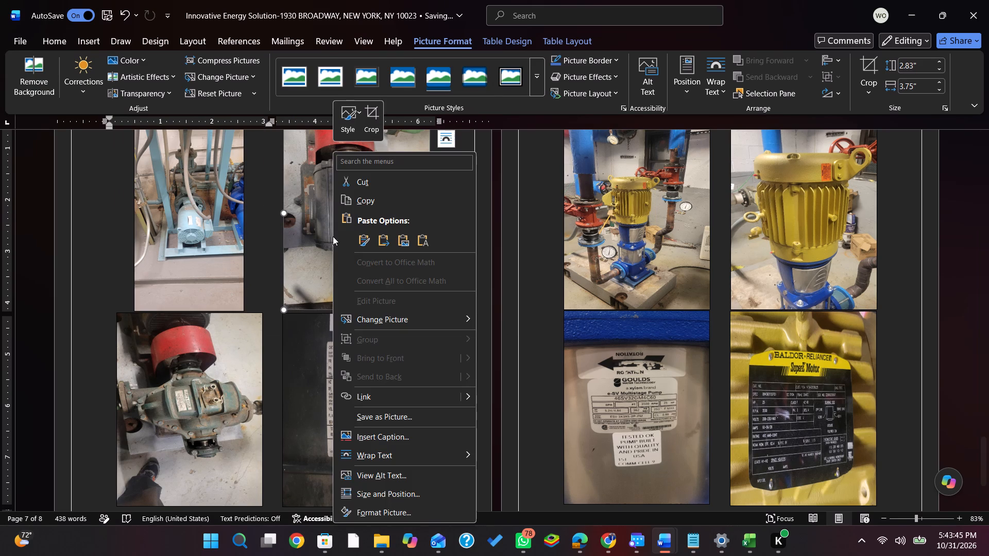
click(507, 319)
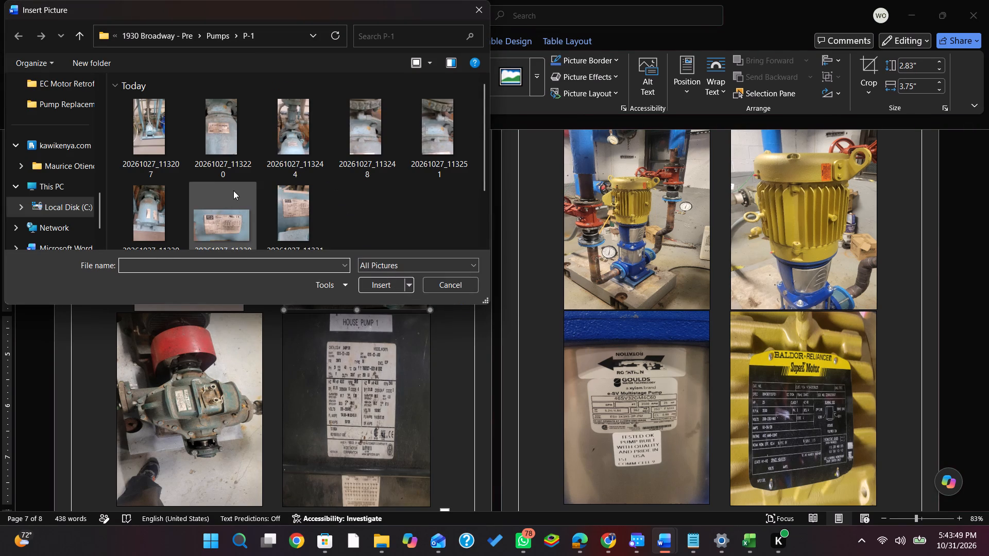
scroll(233, 190, down, 1)
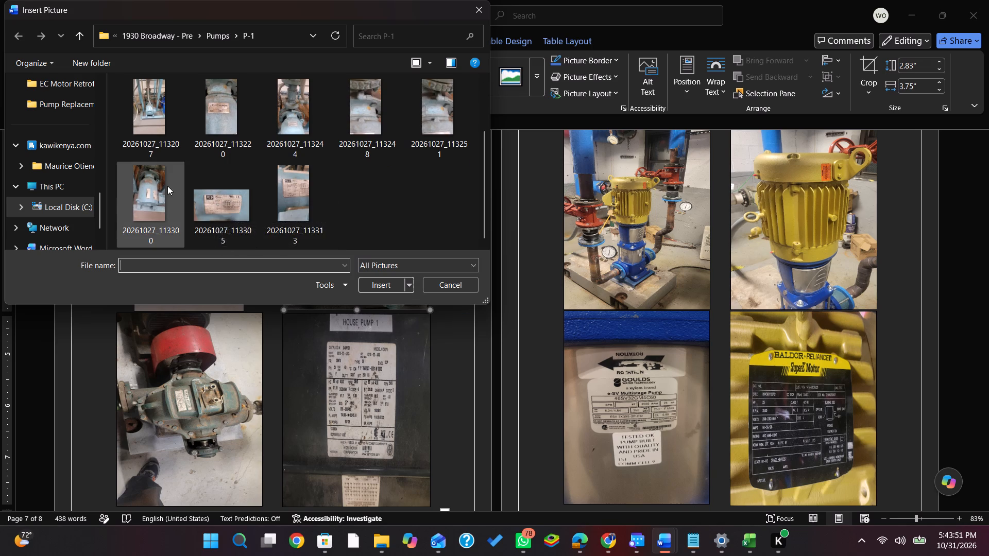
scroll(201, 184, up, 1)
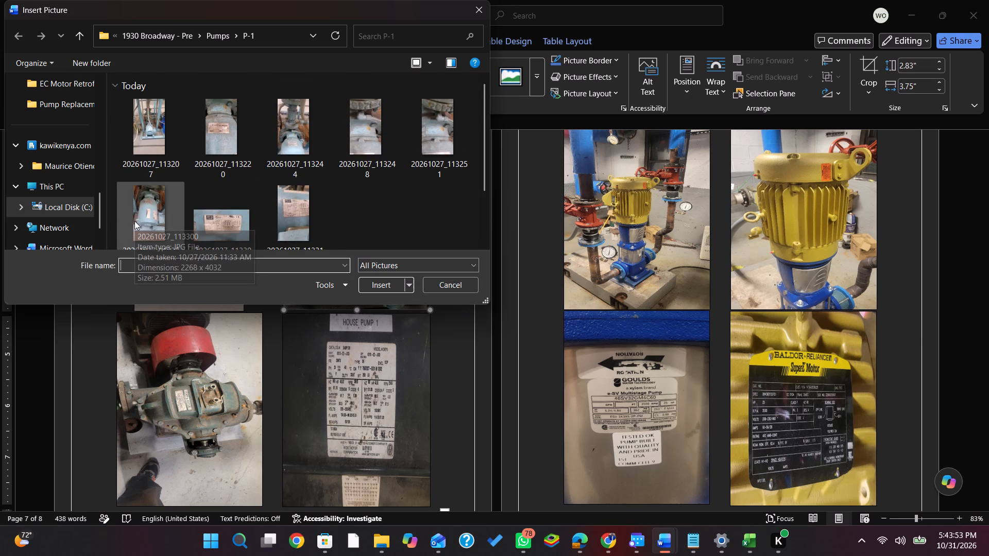
click(155, 222)
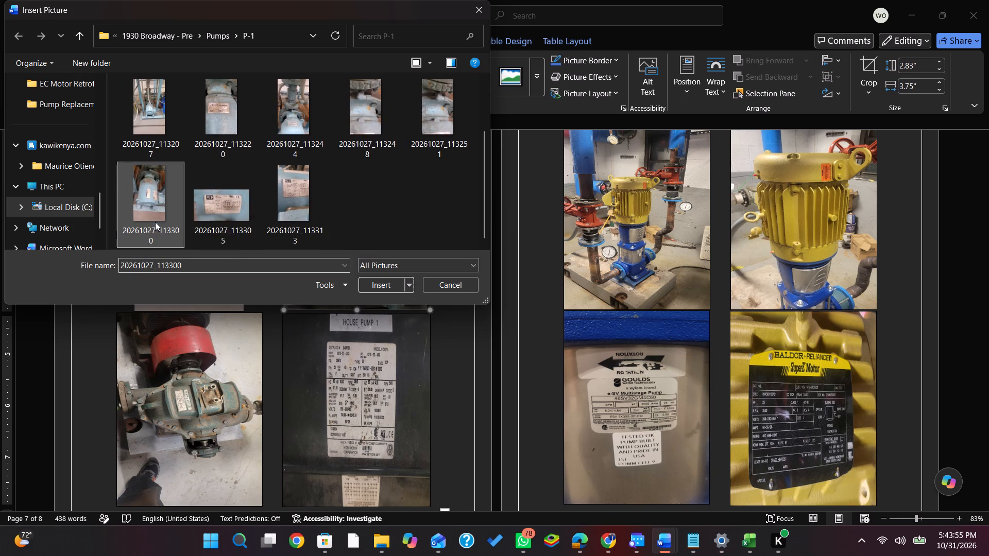
click(374, 282)
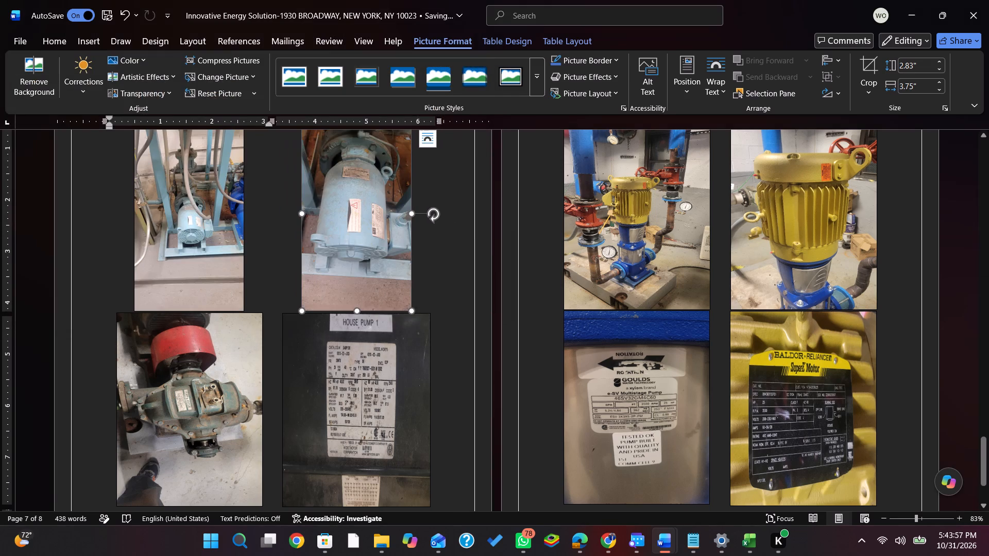
Replace the first photo in Pump #1's second row with 20261027_113220 from the P-1 folder.
scroll(354, 292, down, 5)
click(207, 302)
right_click(207, 301)
right_click(207, 301)
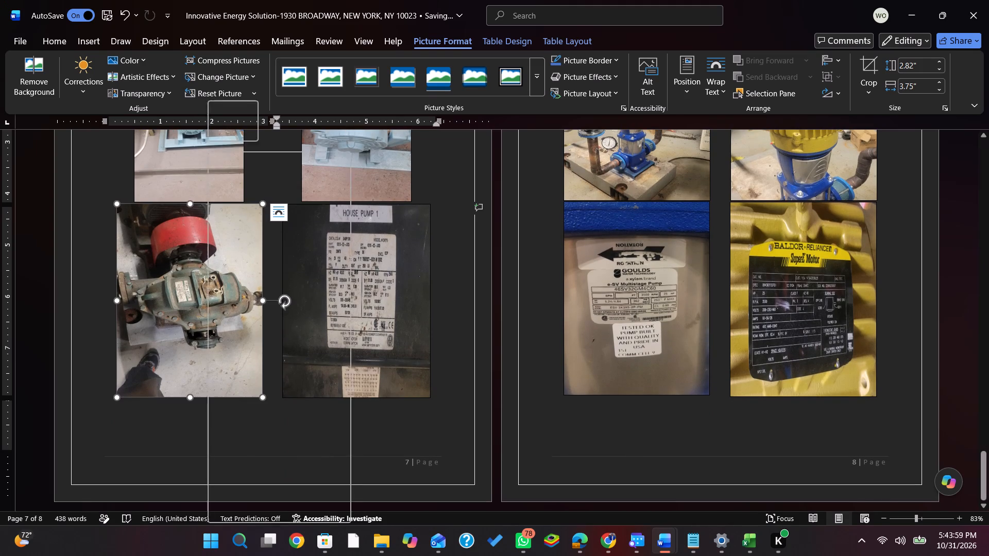
click(408, 319)
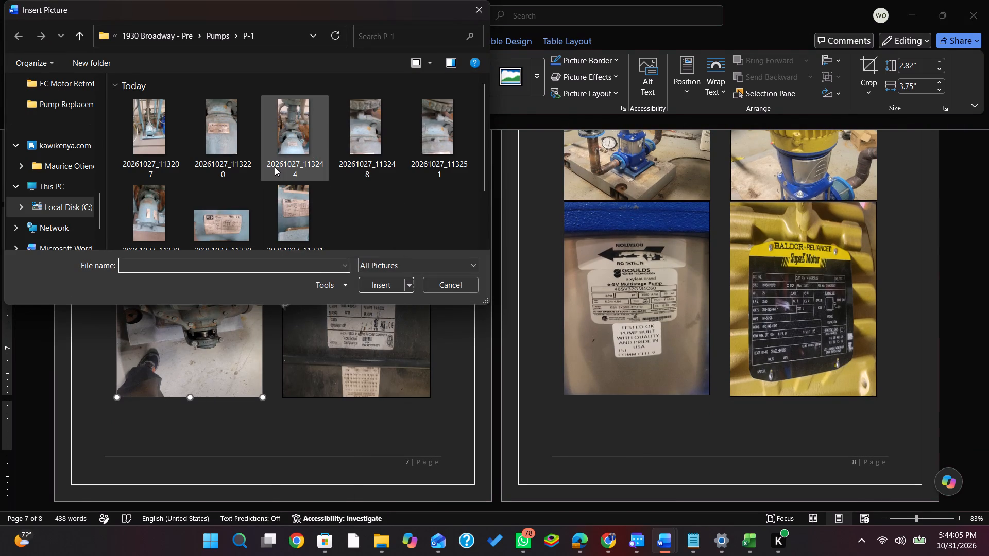
scroll(275, 167, down, 1)
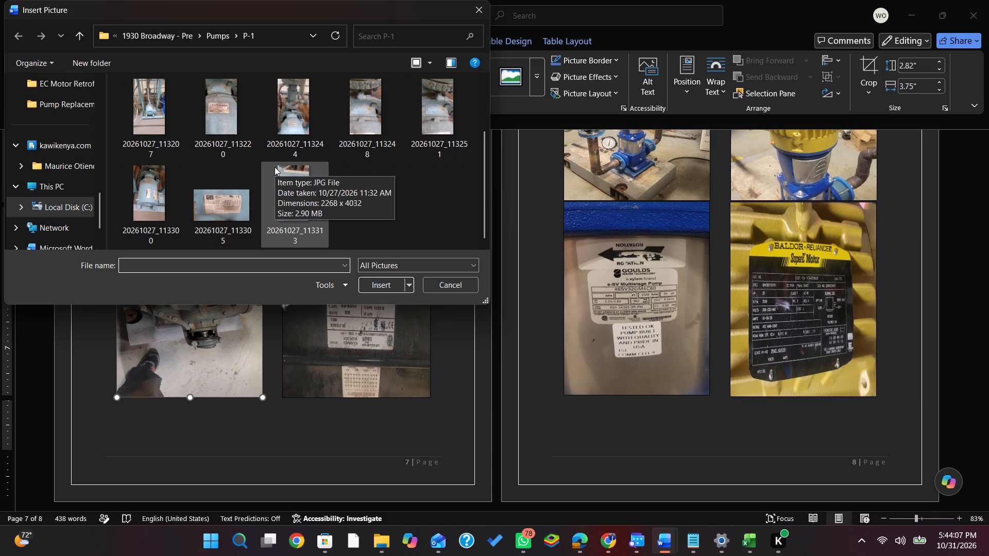
scroll(275, 167, up, 1)
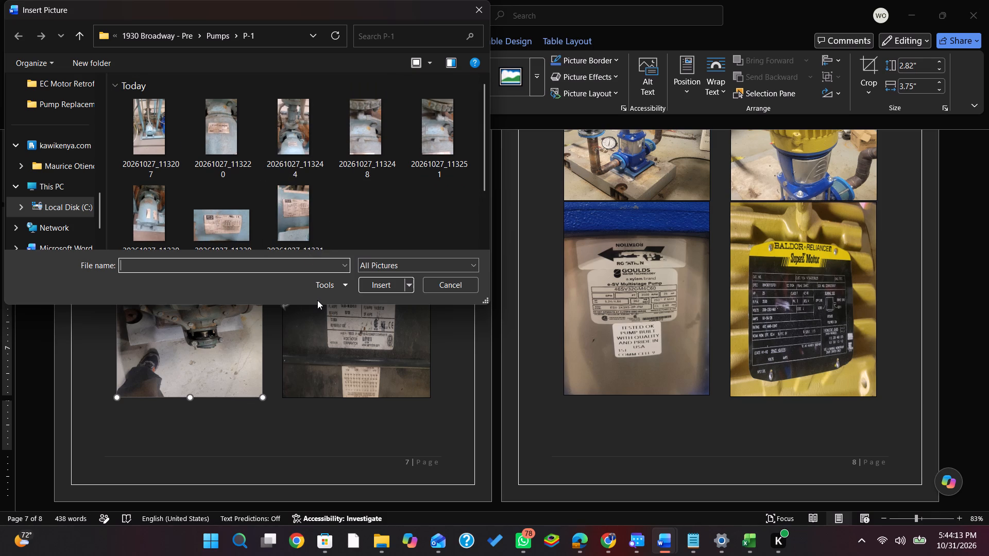
click(225, 129)
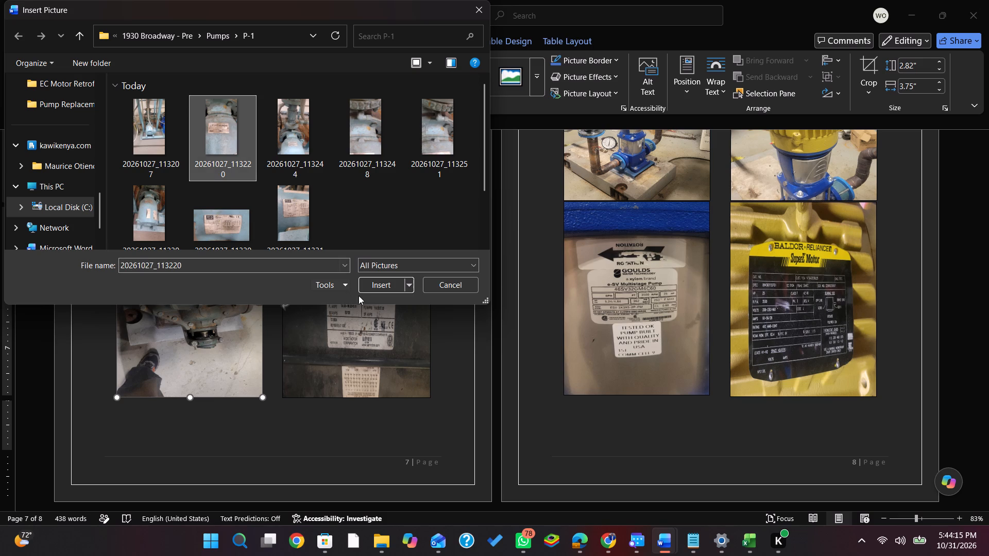
click(371, 286)
Replace the House Pump 1 nameplate photo in Pump #1's second row with 20261027_113313 from the P-1 folder.
click(353, 288)
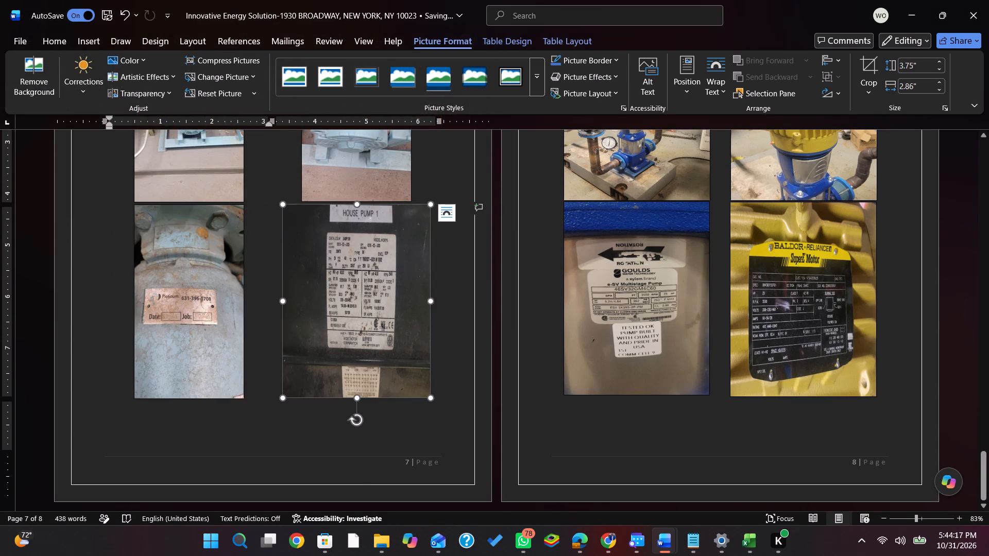
right_click(353, 288)
click(530, 317)
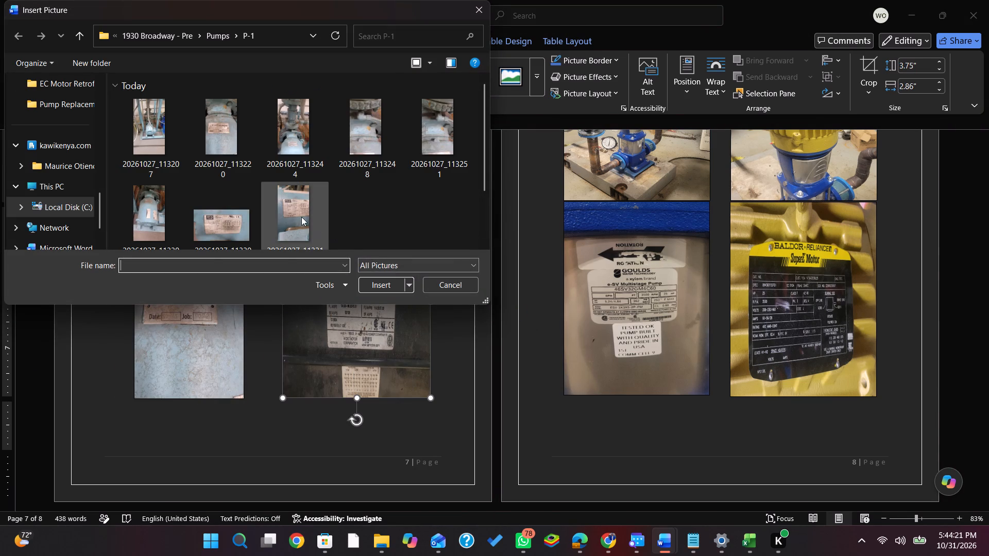
click(296, 221)
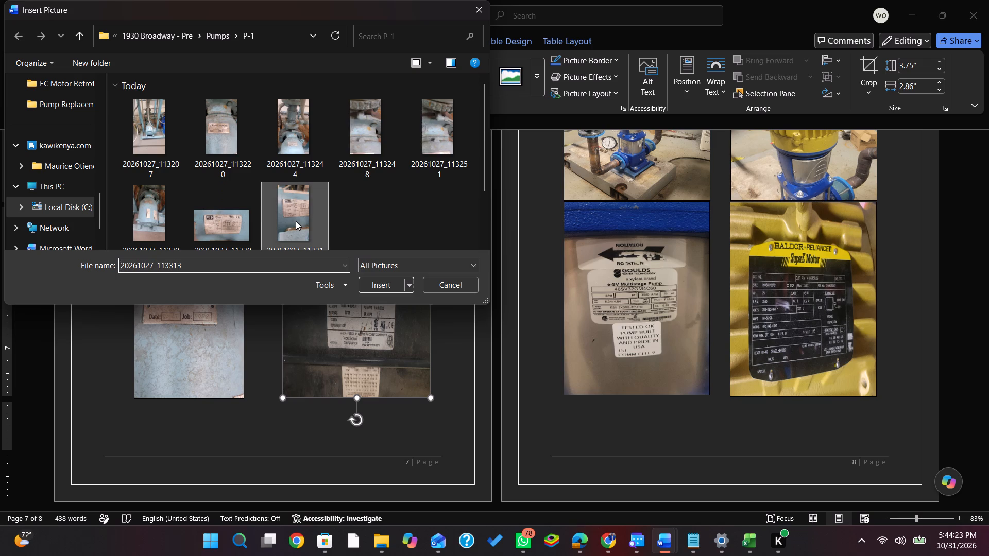
click(382, 289)
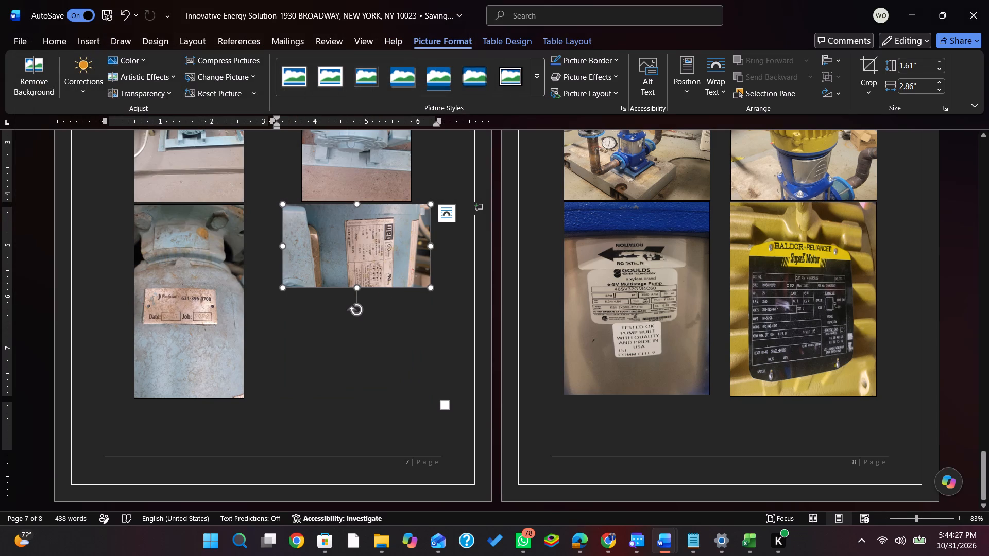
Rotate the WEG nameplate photo a quarter turn counterclockwise so its text reads upright.
drag(357, 310, 424, 294)
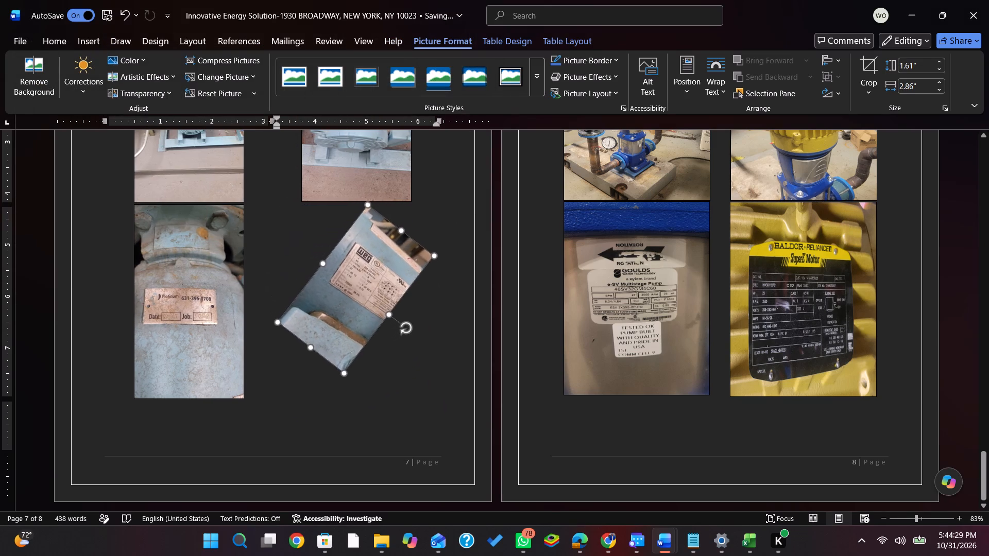
drag(424, 294, 427, 247)
Enlarge the WEG nameplate photo to about 3.75 inches tall and 2.17 inches wide on the page, matching the height of its neighbor.
drag(399, 352, 399, 353)
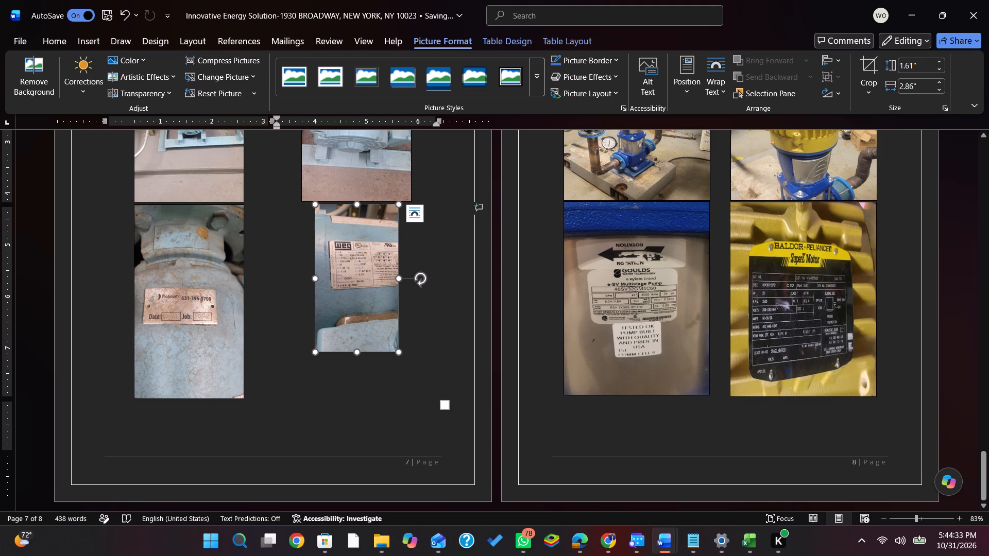
drag(399, 353, 417, 395)
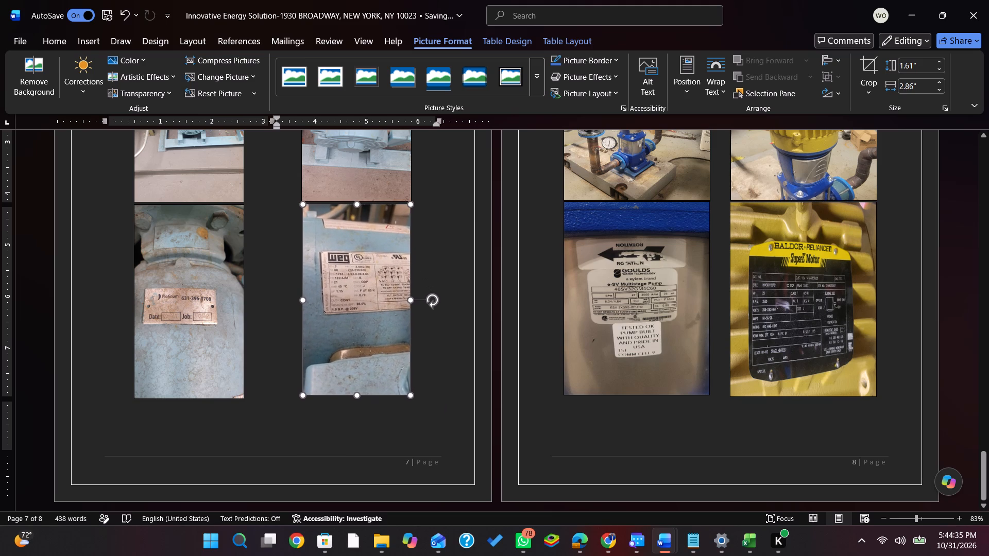
drag(417, 395, 421, 401)
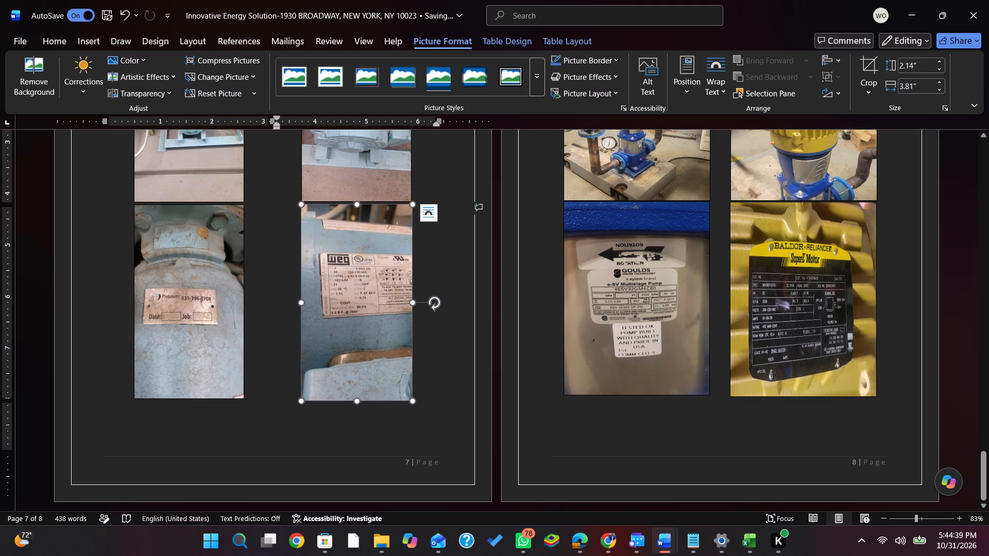
drag(413, 400, 413, 396)
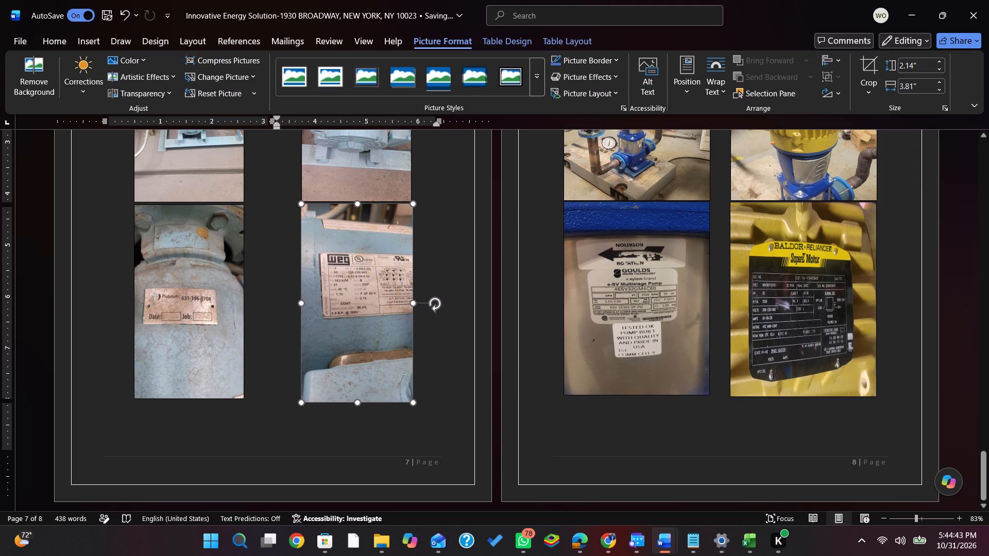
drag(413, 396, 413, 395)
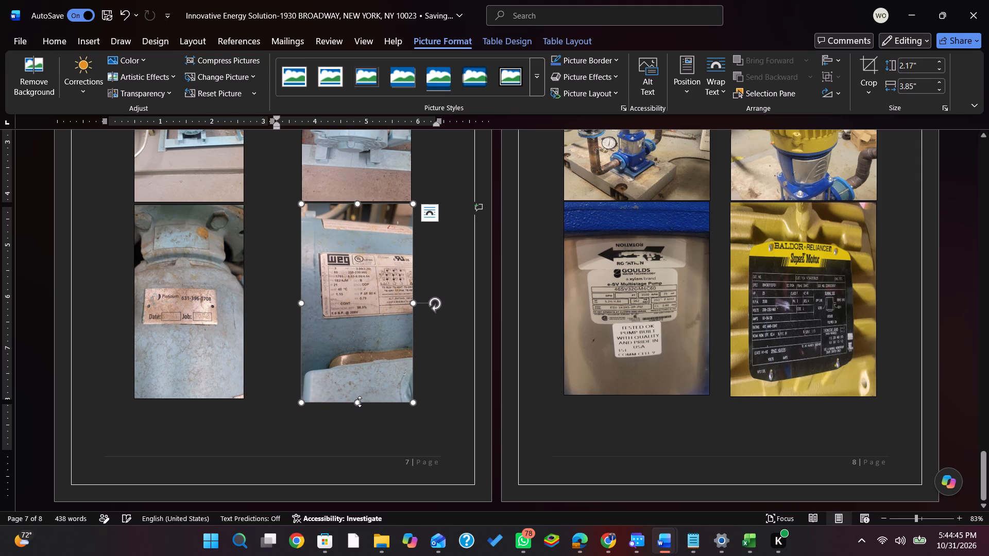
drag(360, 402, 359, 397)
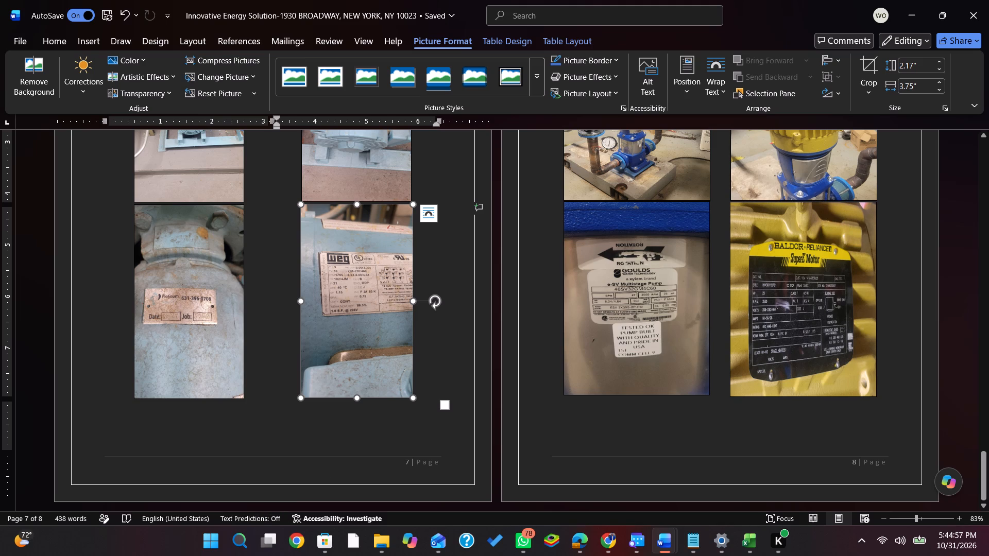
Resize the first Pump #1 photo to about 2.83 inches wide and 3.72 inches tall on the page.
scroll(348, 362, up, 2)
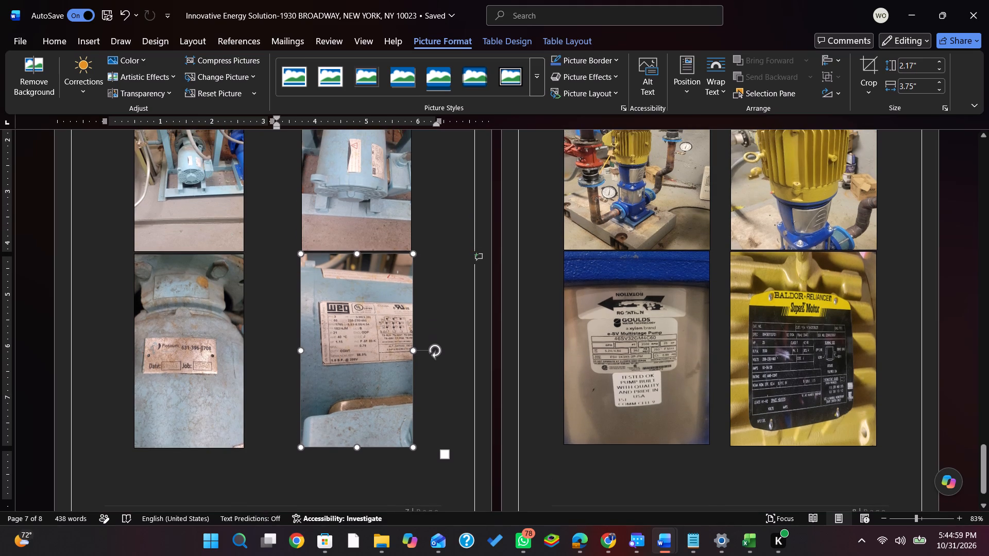
scroll(339, 370, up, 2)
scroll(195, 353, up, 4)
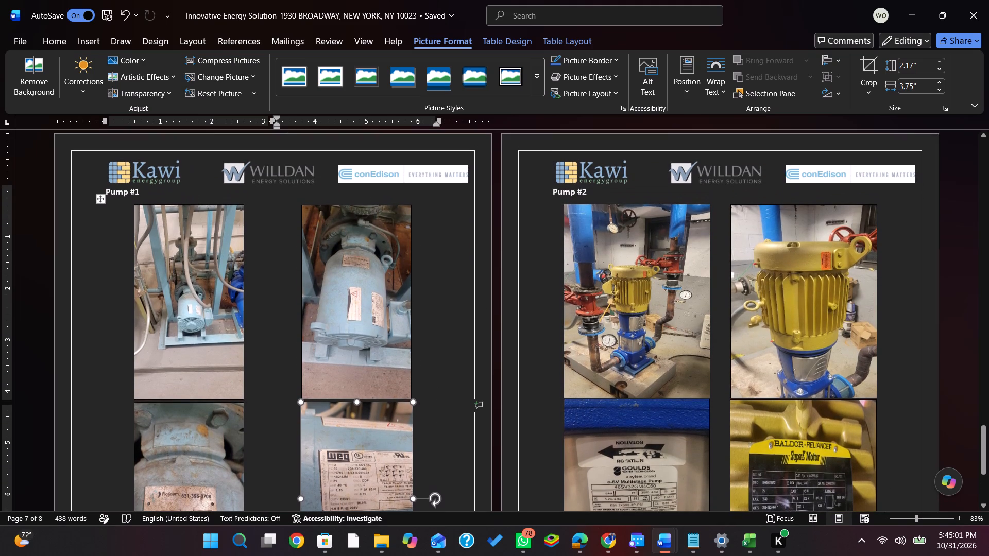
click(200, 322)
drag(244, 302, 247, 302)
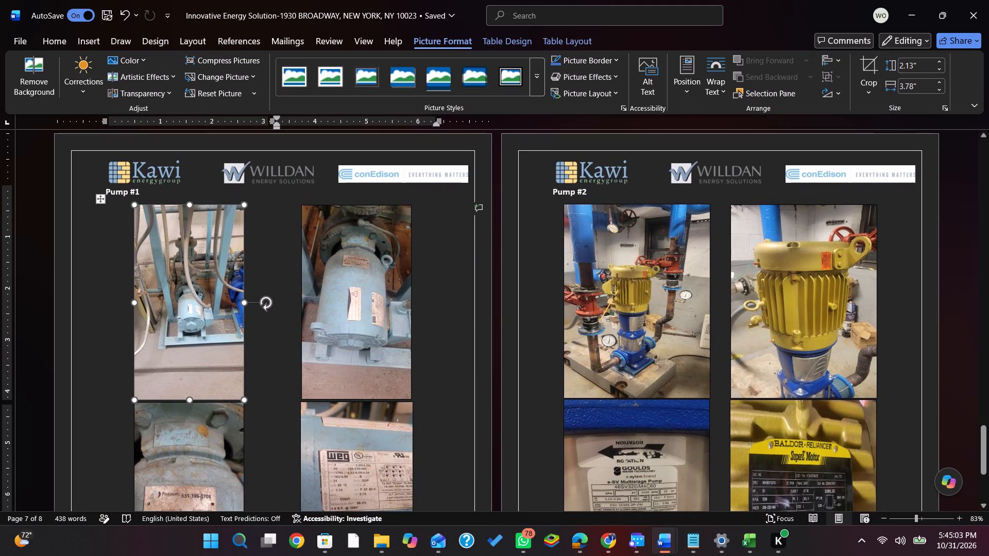
drag(247, 302, 264, 306)
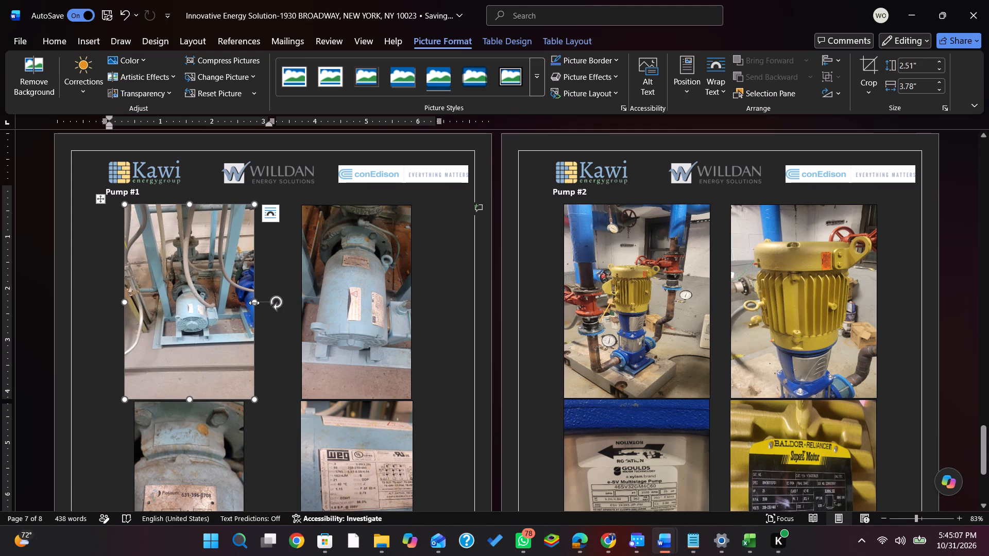
drag(254, 303, 261, 303)
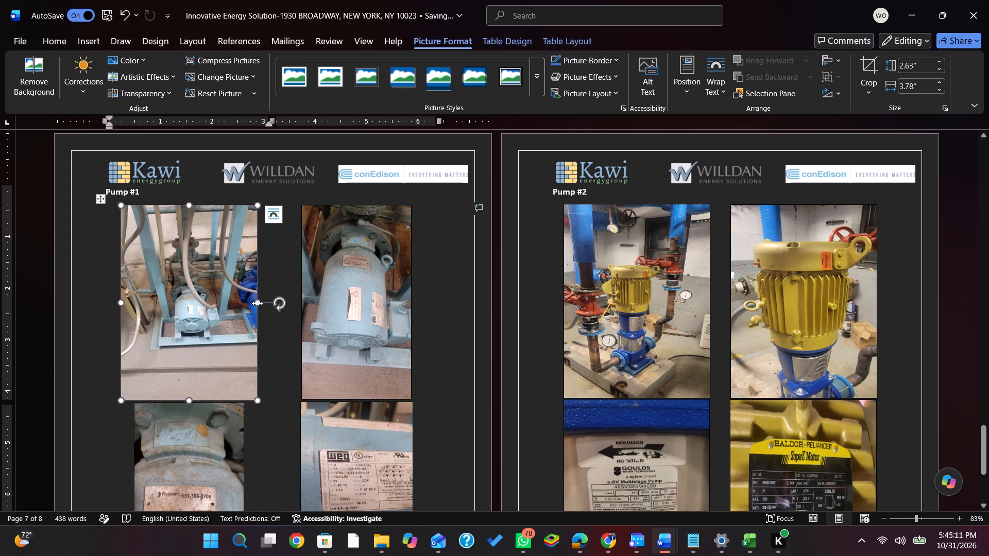
drag(257, 303, 263, 301)
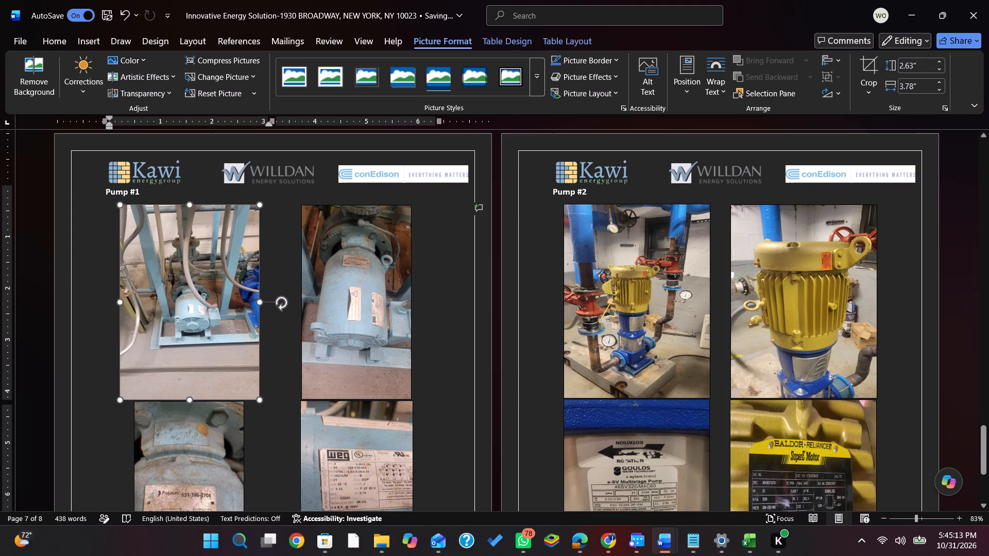
drag(263, 301, 263, 301)
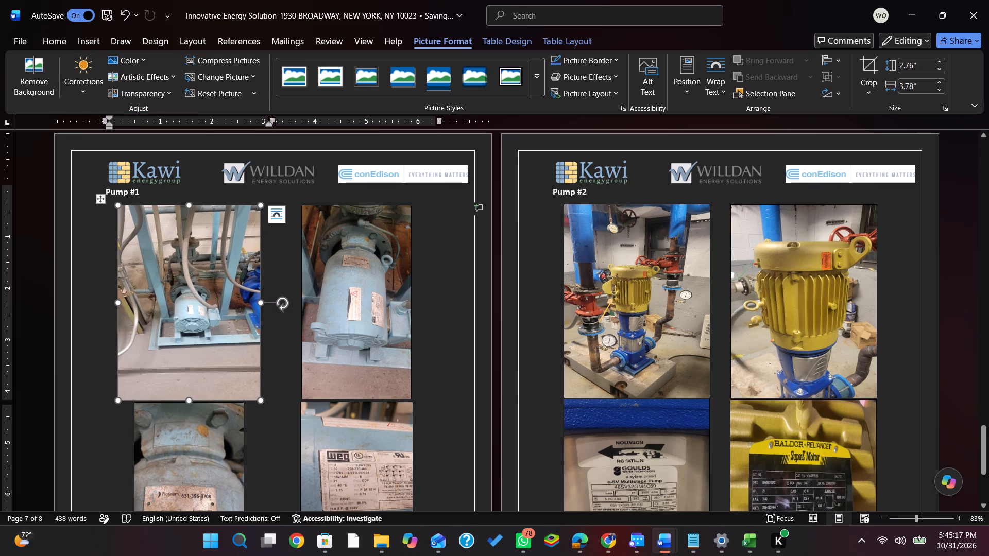
drag(261, 303, 266, 304)
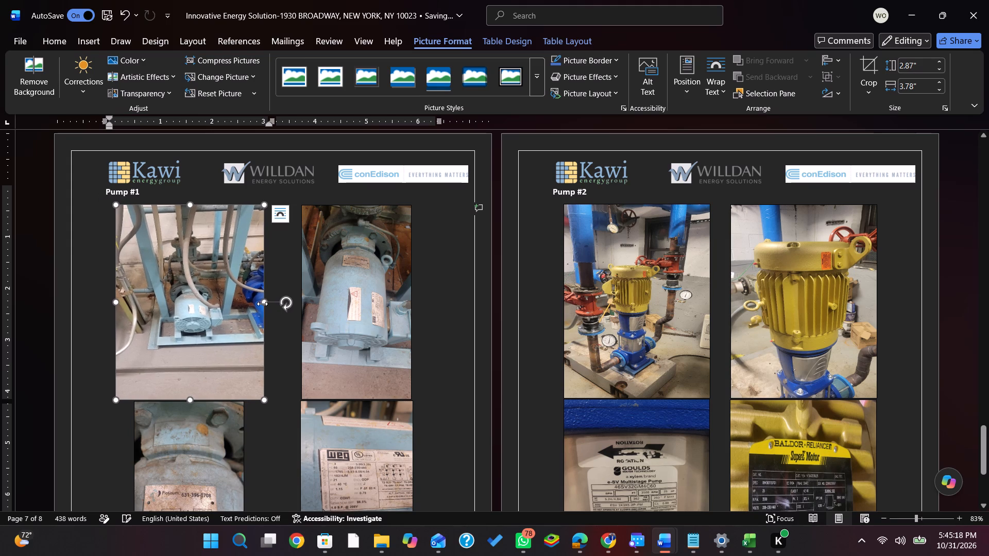
click(264, 301)
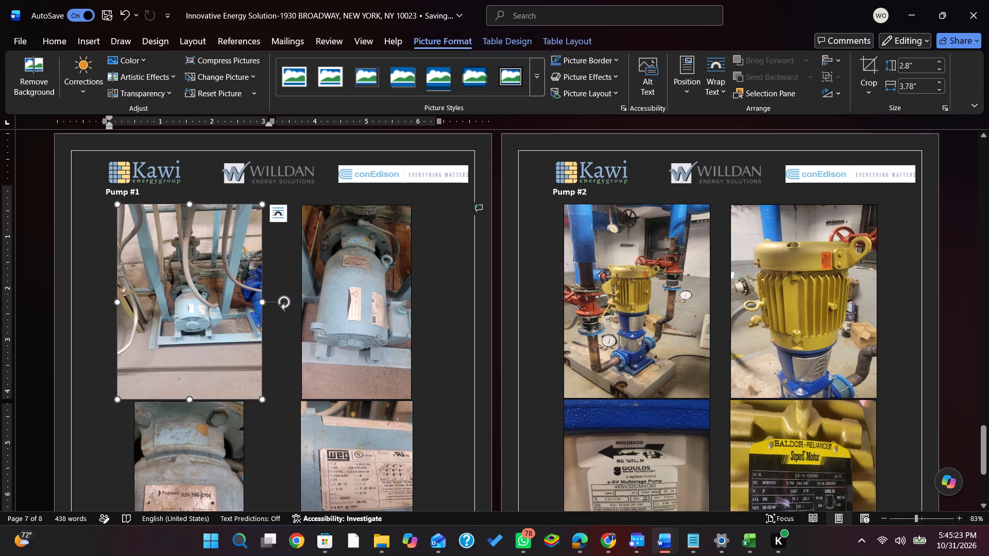
click(262, 304)
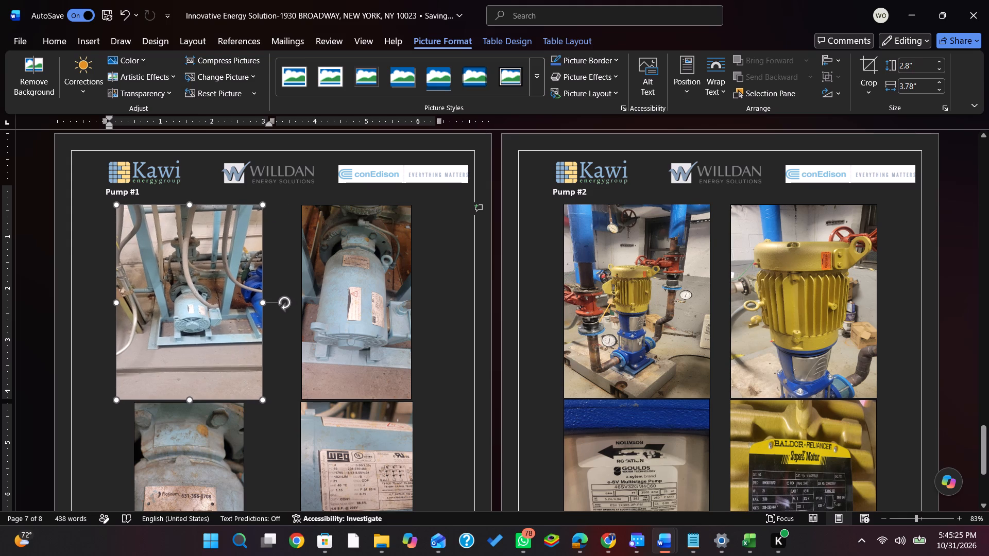
click(189, 398)
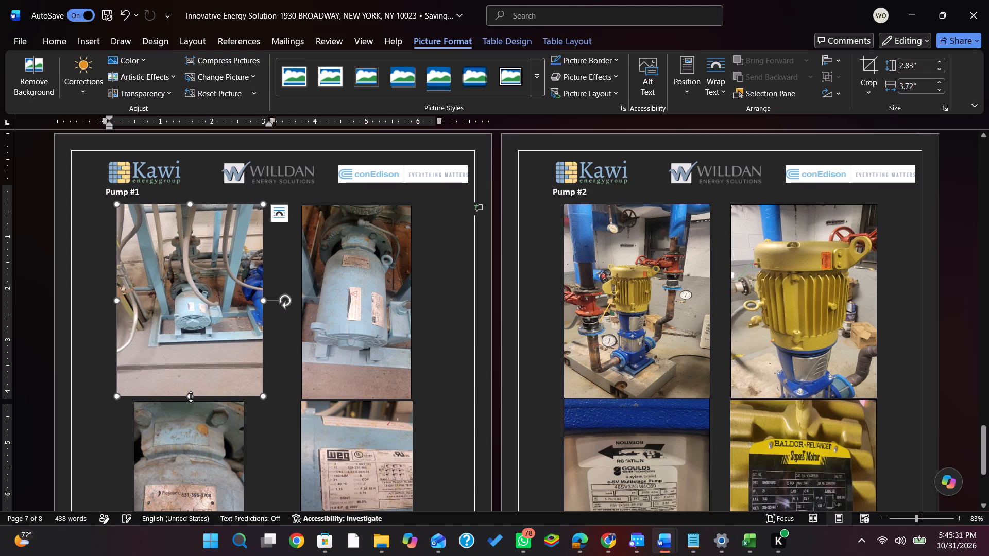
Resize the second photo in Pump #1's top row to about 2.83 inches wide and 3.74 inches tall.
click(378, 315)
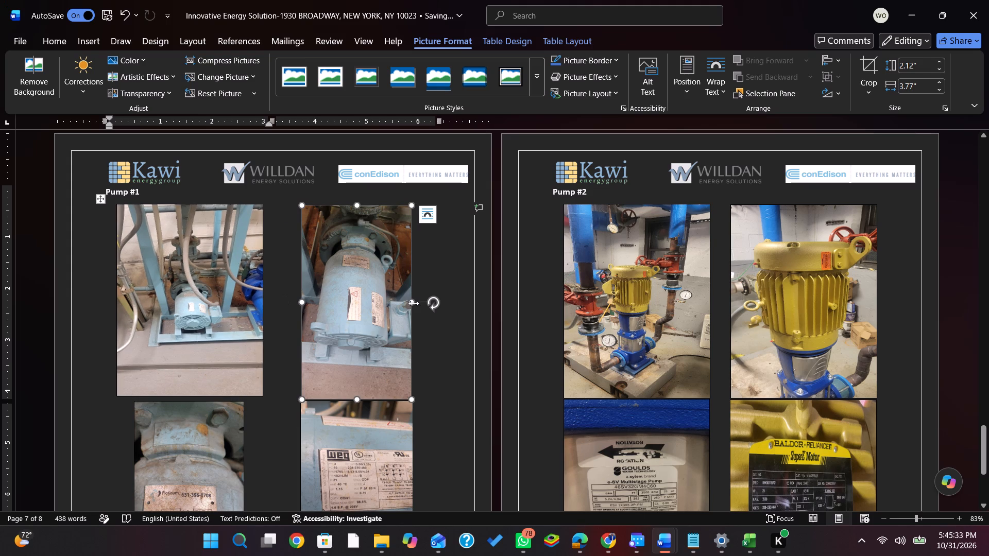
drag(414, 302, 439, 303)
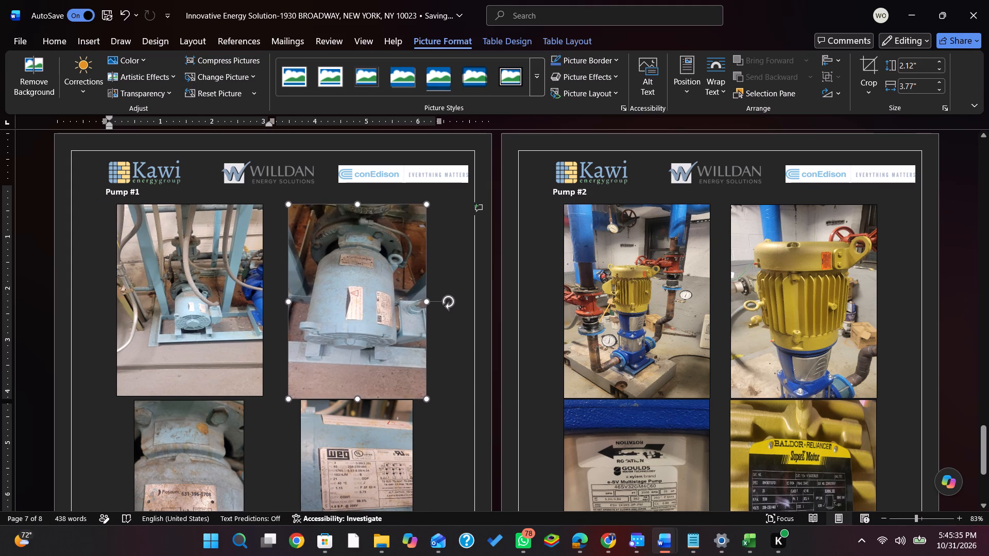
drag(439, 303, 440, 303)
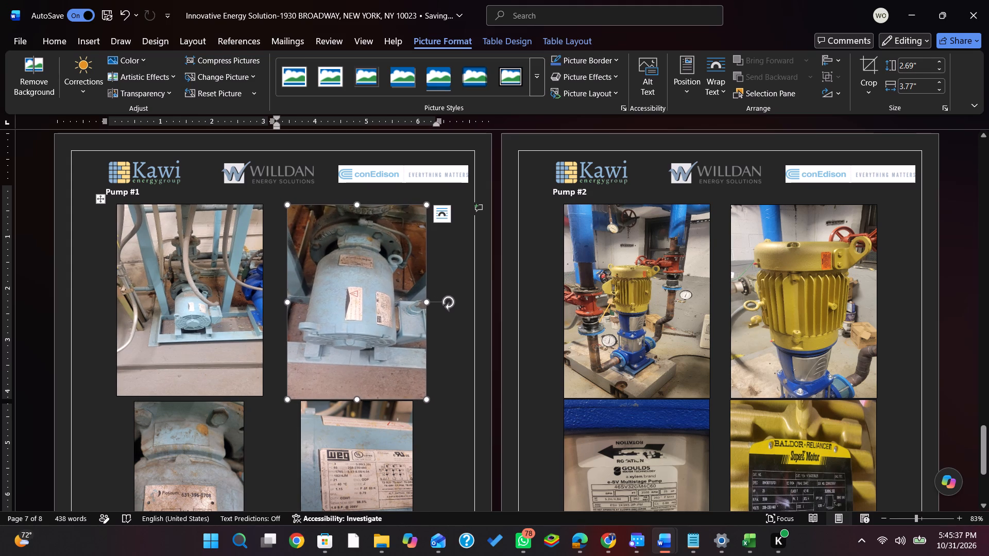
click(428, 303)
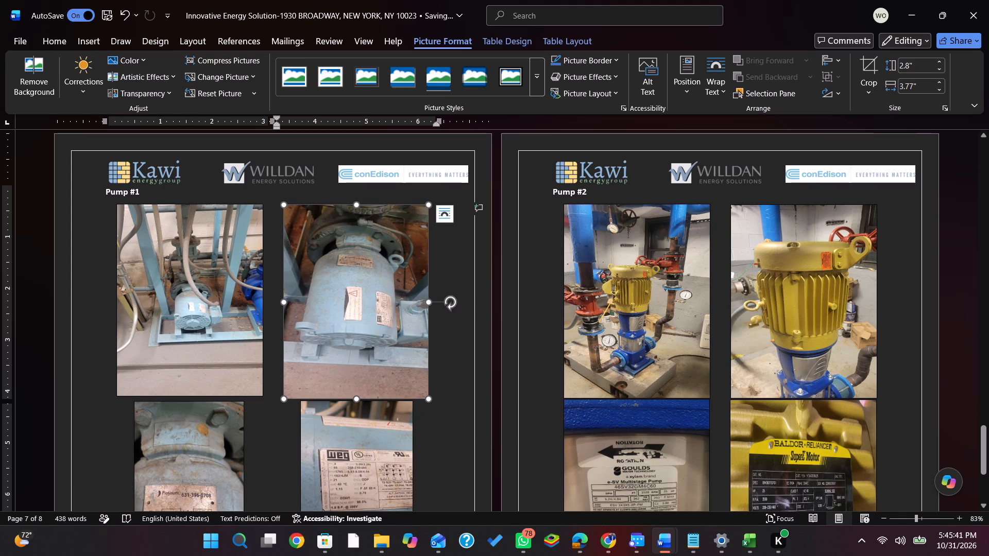
scroll(380, 323, down, 2)
scroll(380, 323, up, 1)
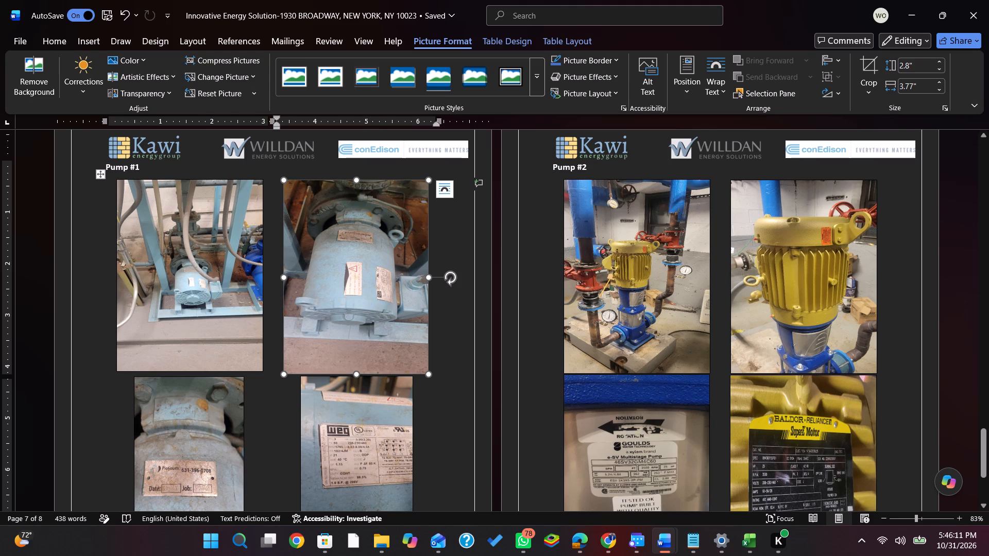
click(347, 264)
click(356, 374)
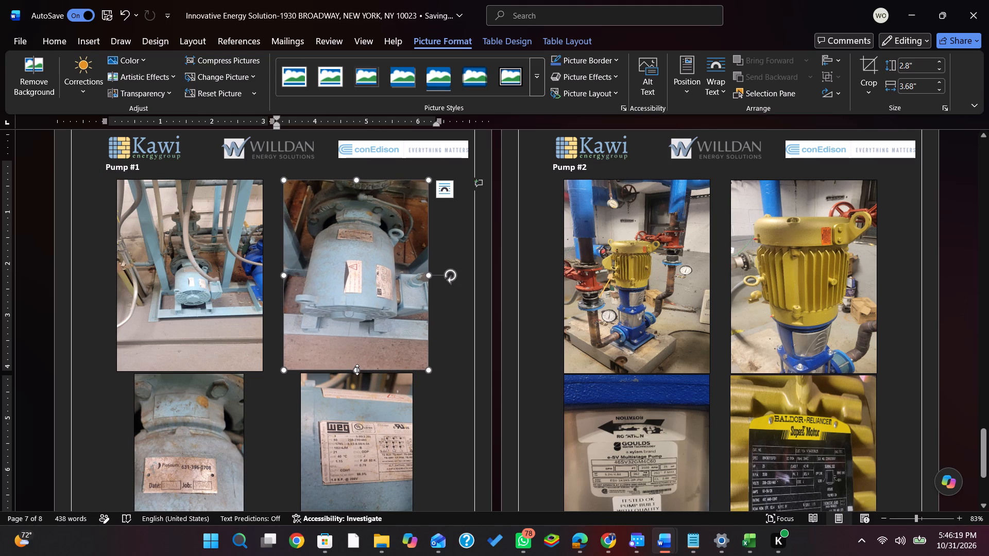
click(357, 370)
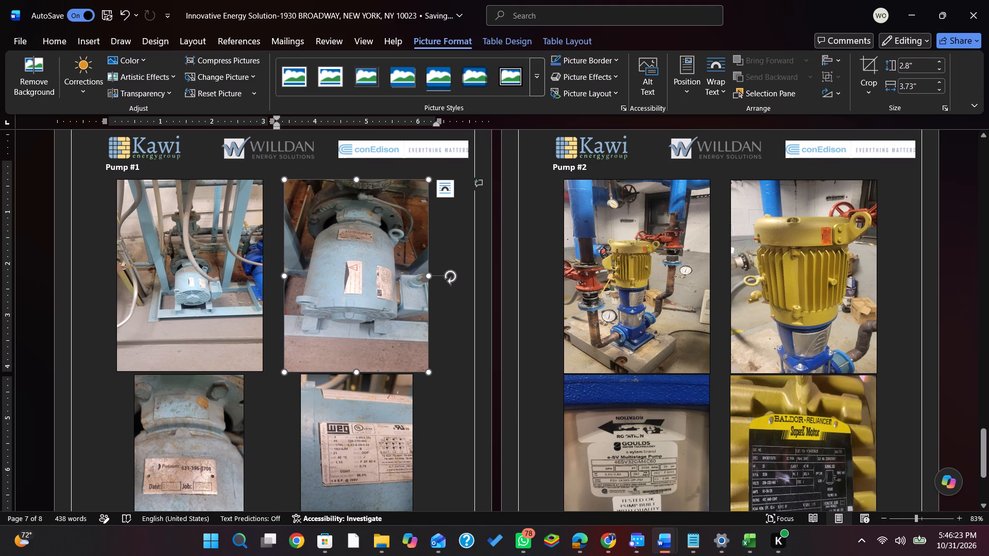
click(427, 277)
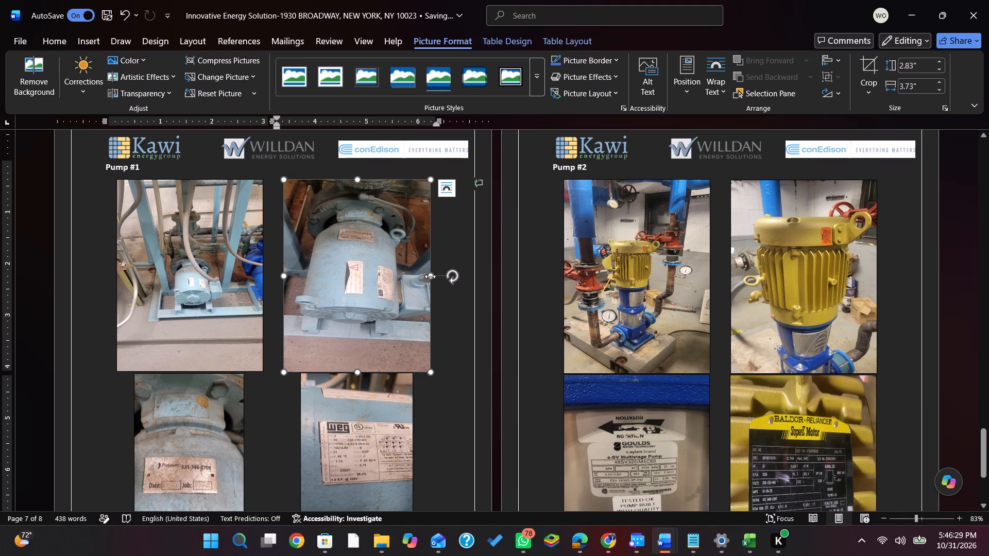
click(358, 372)
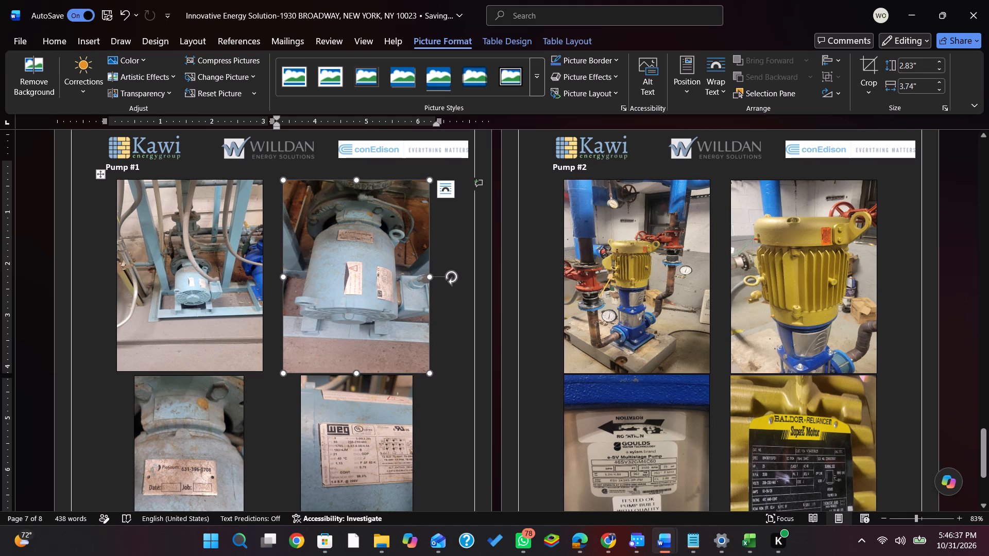
Stretch the first photo in Pump #1's top row to about 3.75 inches tall.
click(203, 291)
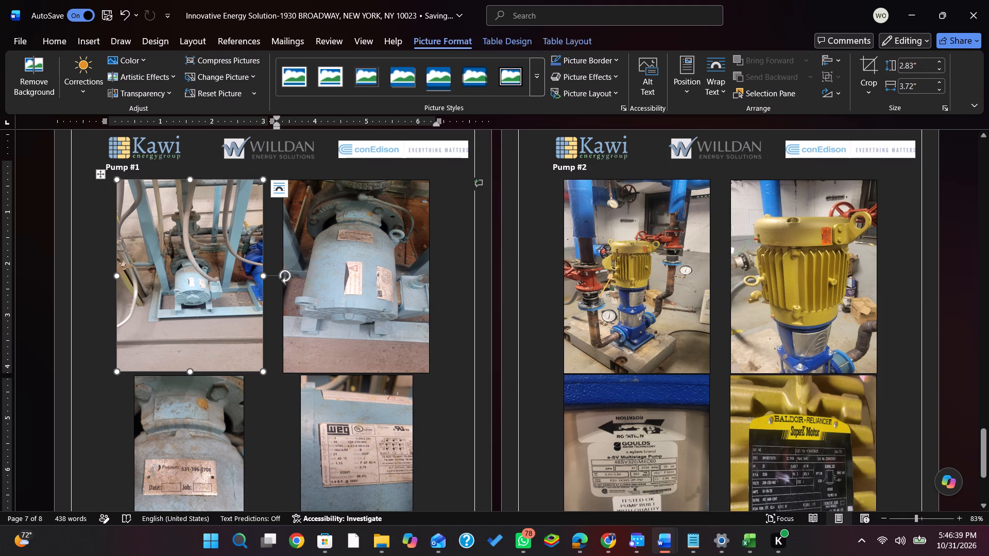
click(190, 371)
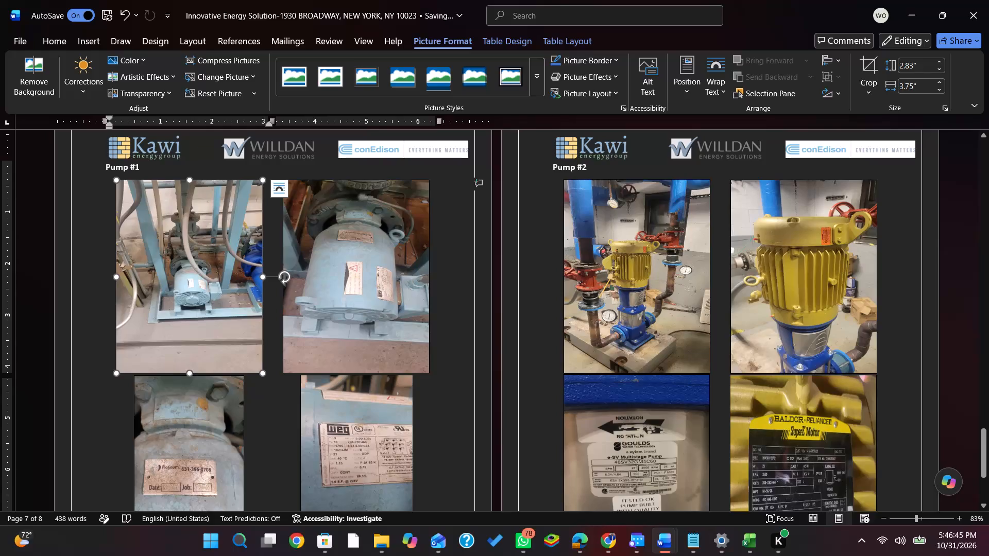
Resize the first nameplate photo in Pump #1's second row to about 2.82 inches wide and 3.74 inches tall.
scroll(220, 339, down, 10)
click(199, 310)
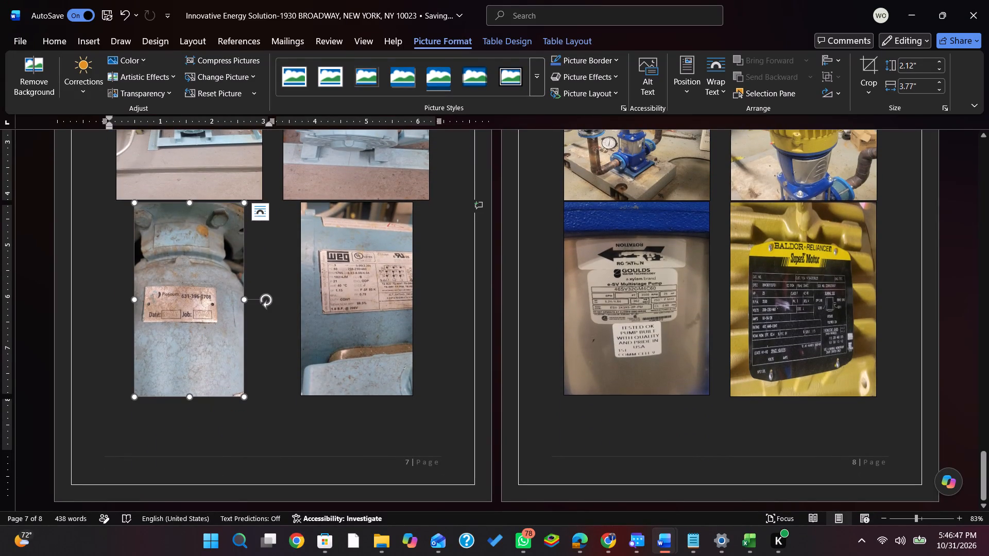
drag(245, 300, 271, 300)
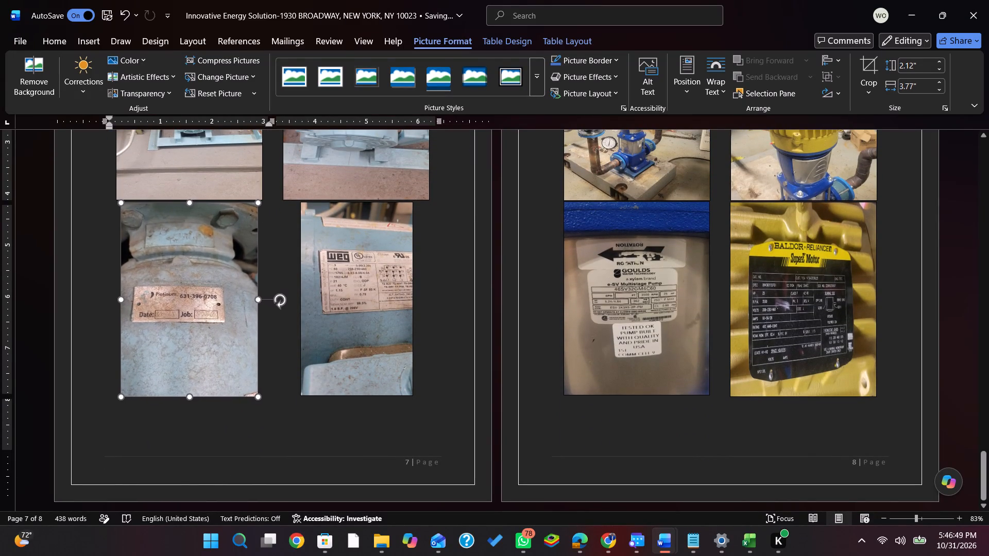
drag(271, 300, 278, 301)
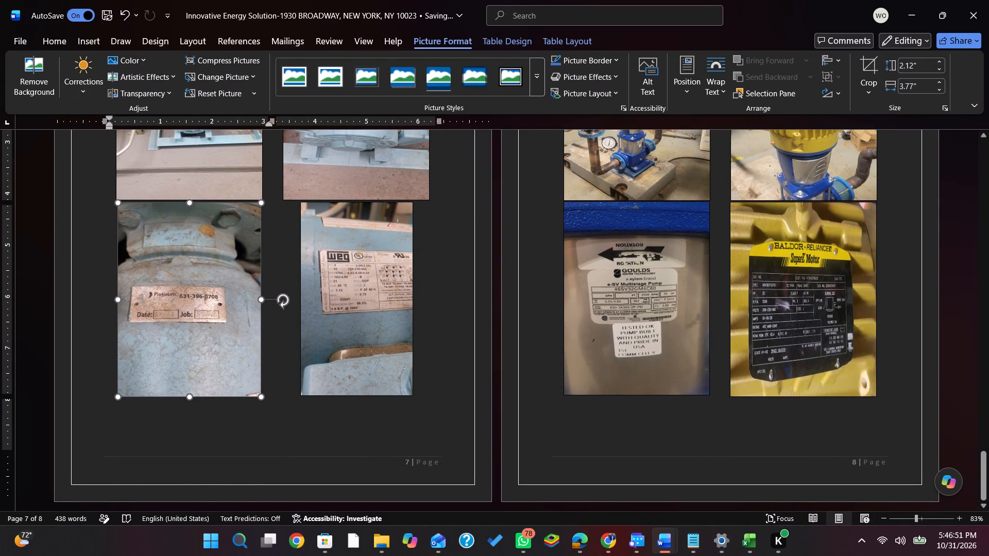
drag(278, 301, 278, 301)
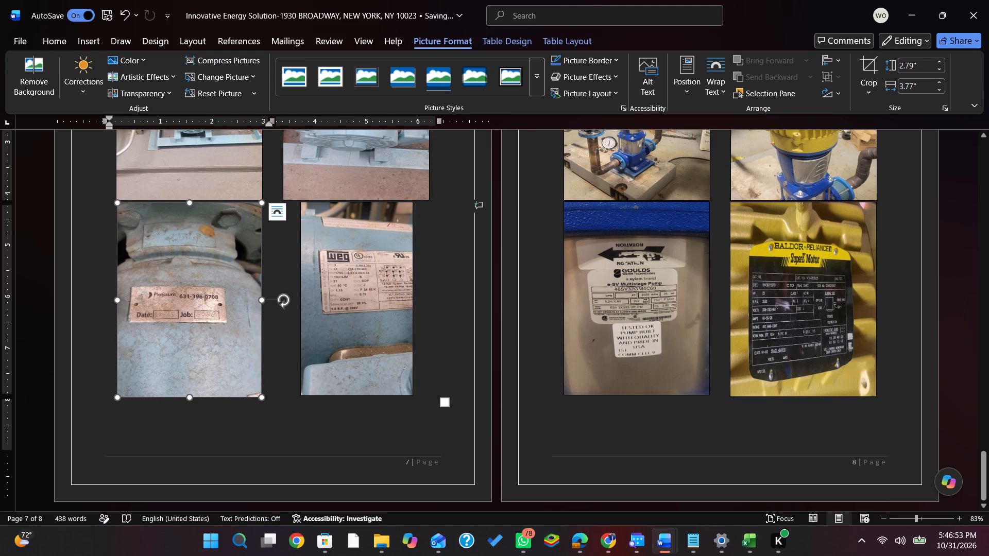
click(264, 300)
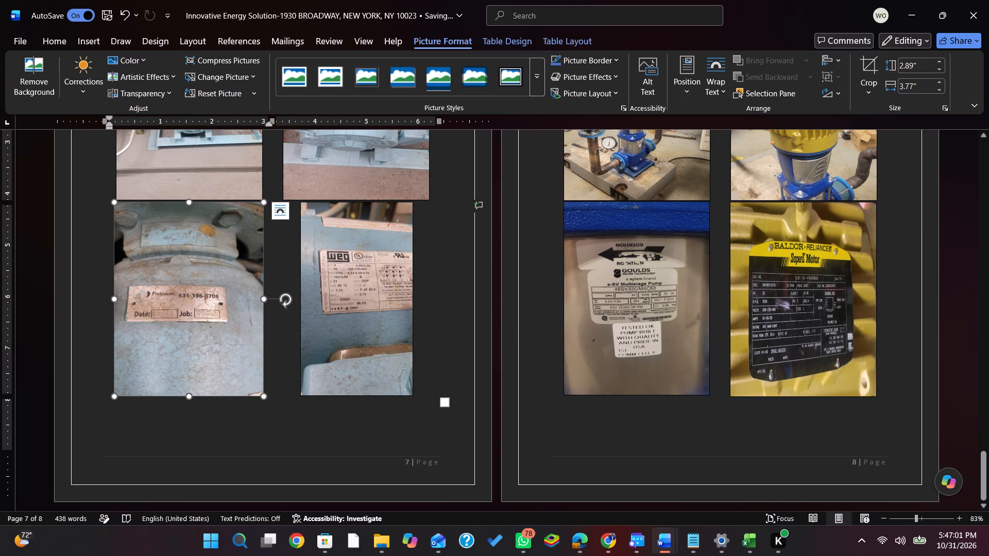
click(187, 394)
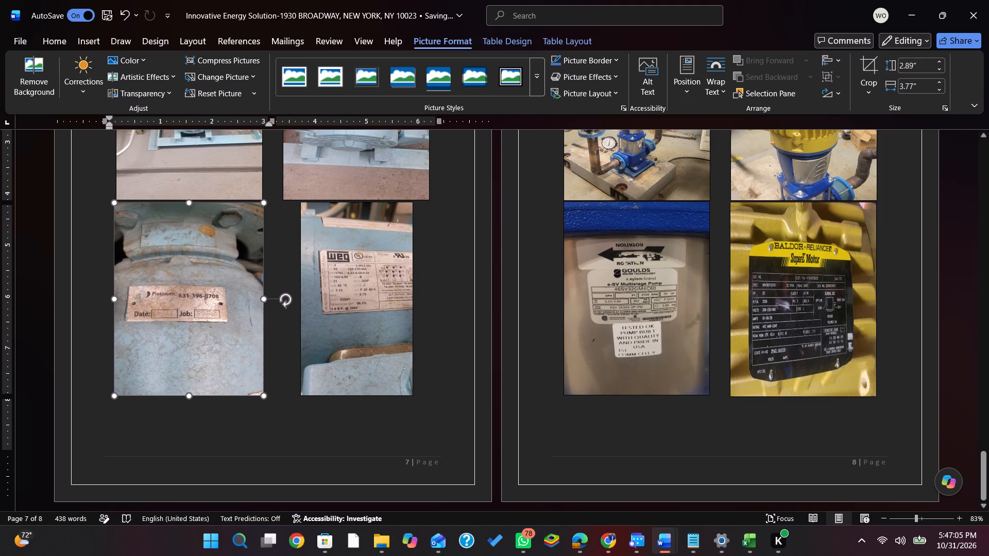
click(265, 299)
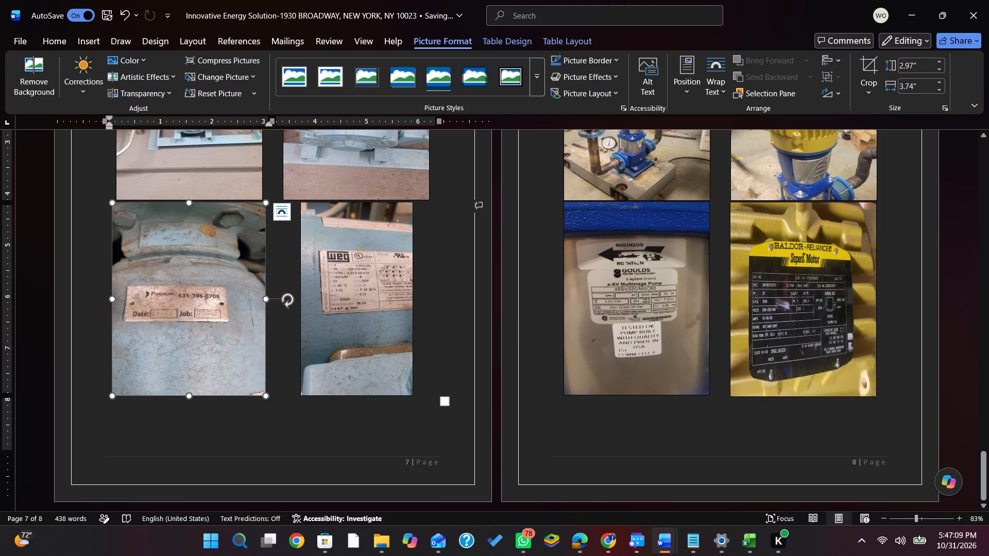
click(264, 300)
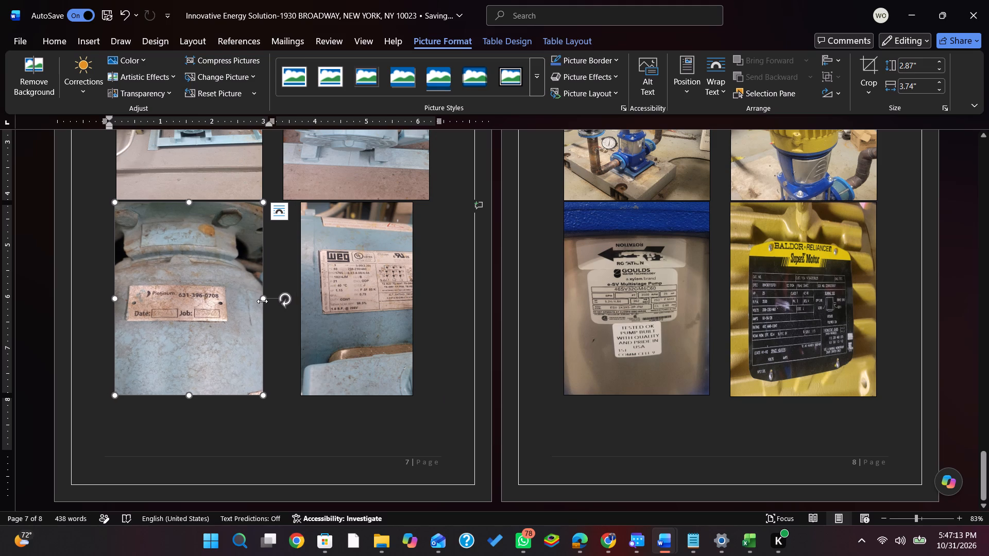
click(262, 300)
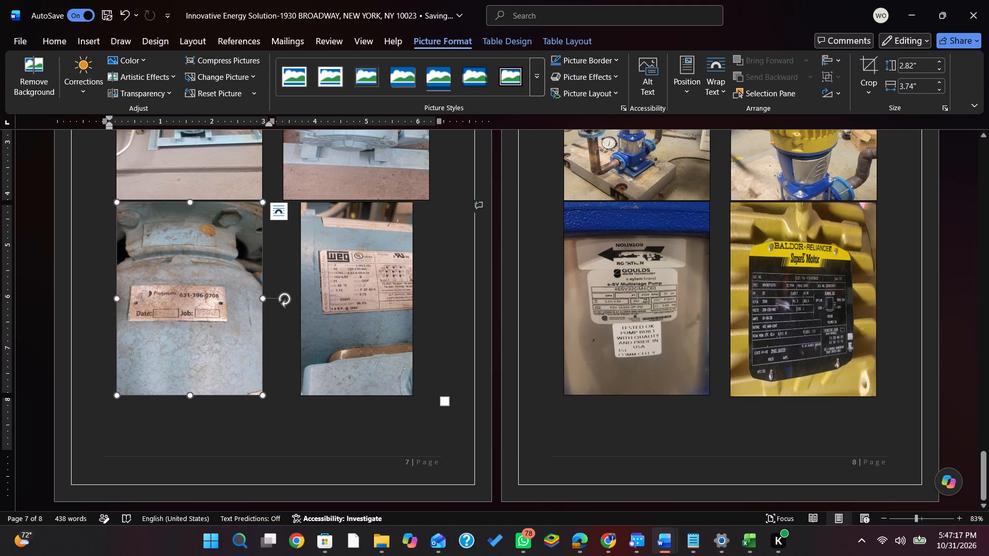
Widen the WEG nameplate photo in Pump #1's second row to about 2.8 inches, lining it up with the photo above.
click(373, 283)
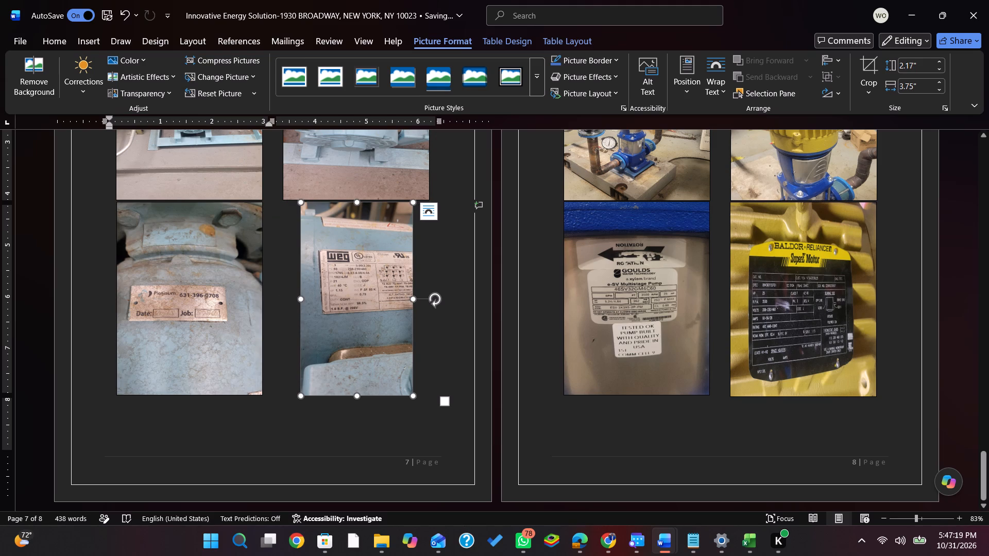
drag(412, 299, 420, 299)
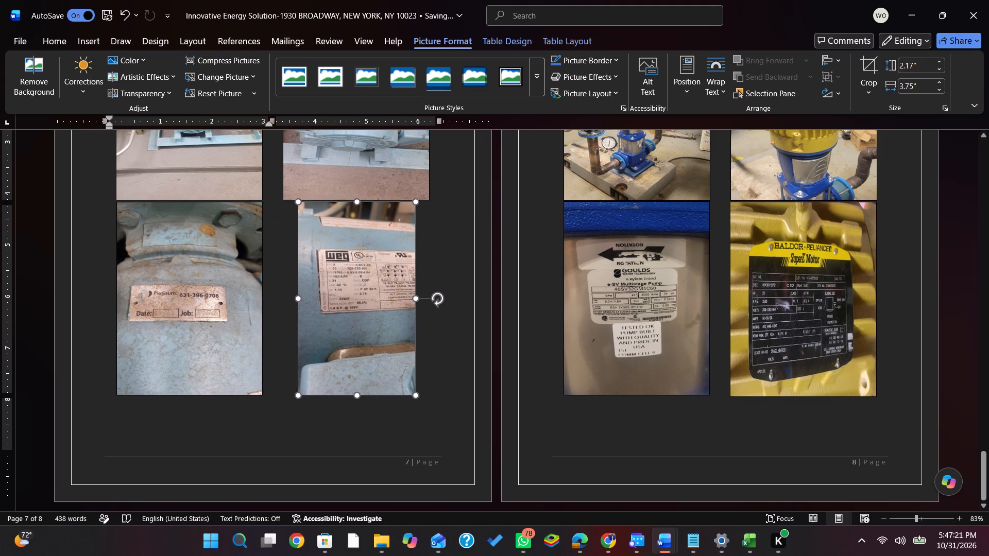
drag(420, 299, 442, 297)
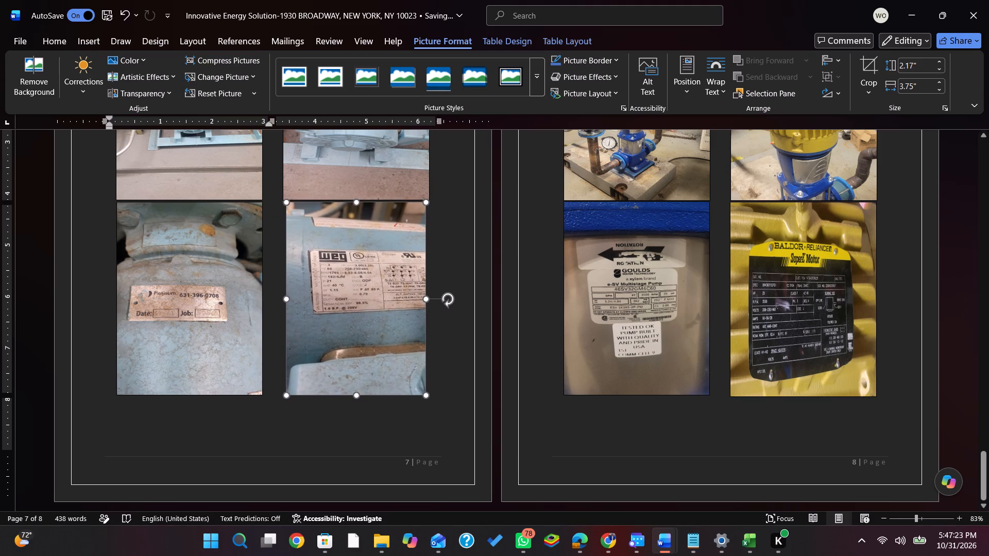
drag(442, 297, 445, 298)
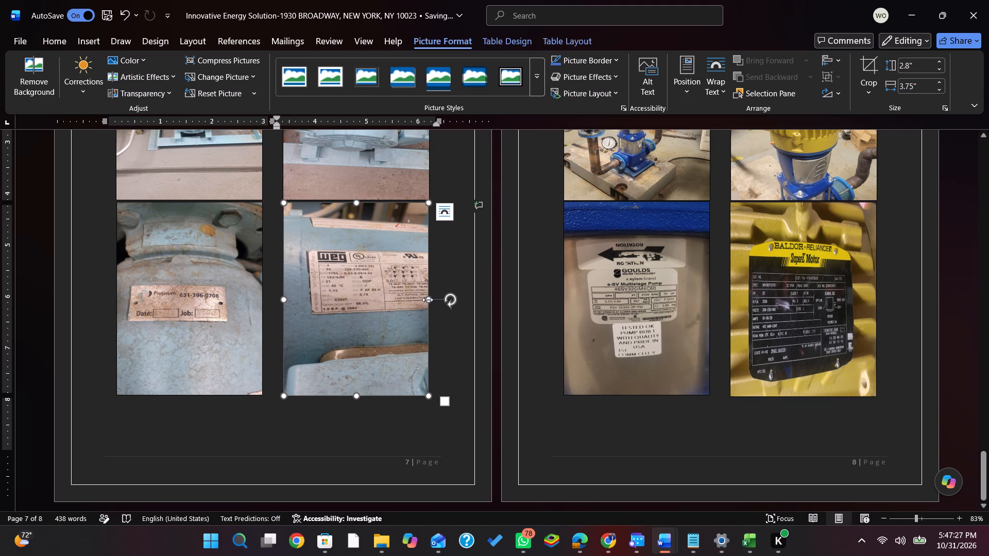
click(428, 300)
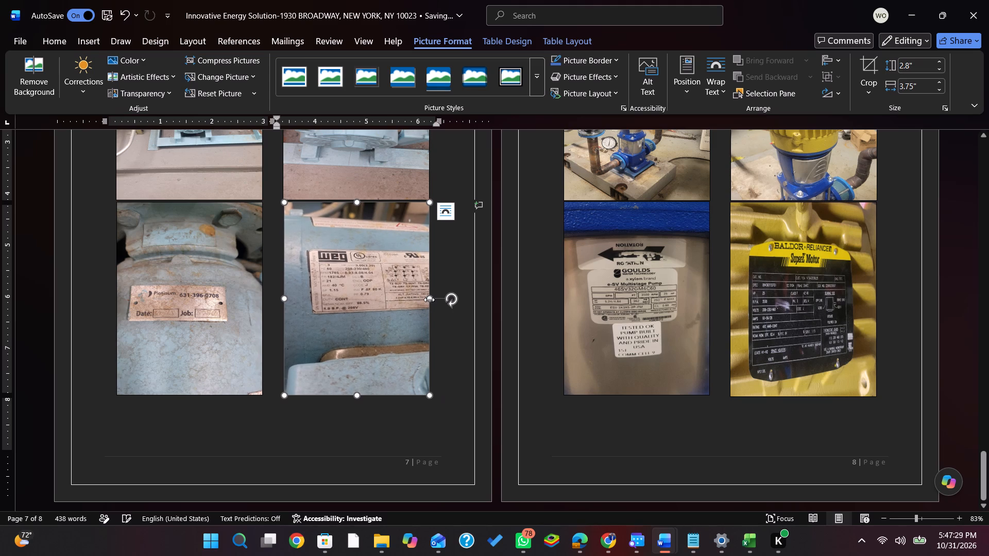
click(364, 422)
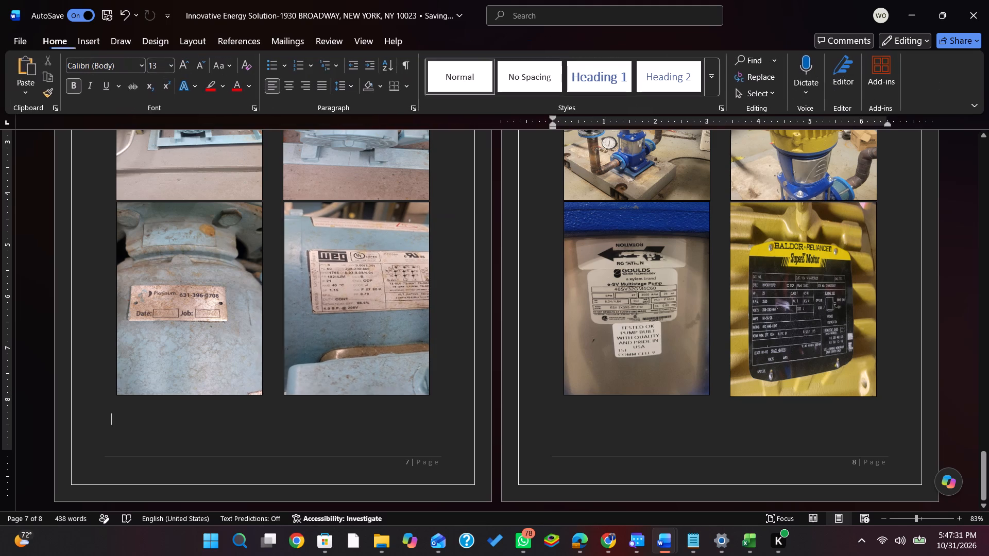
Start changing the first photo in Pump #2's top row, browsing to the Pumps > P-2 folder with large thumbnails shown.
scroll(330, 298, up, 9)
scroll(572, 279, down, 5)
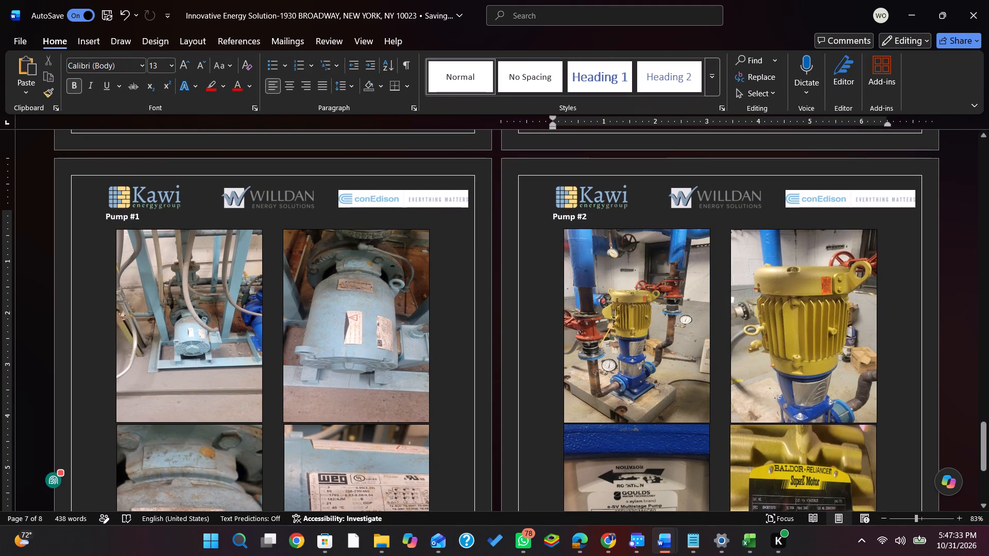
scroll(573, 282, down, 1)
click(636, 331)
click(621, 224)
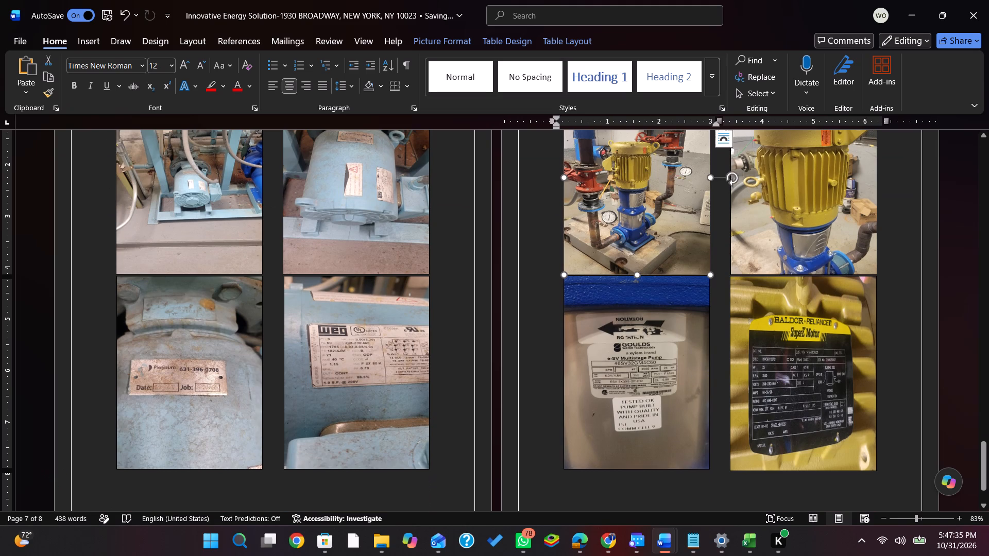
right_click(621, 224)
click(805, 318)
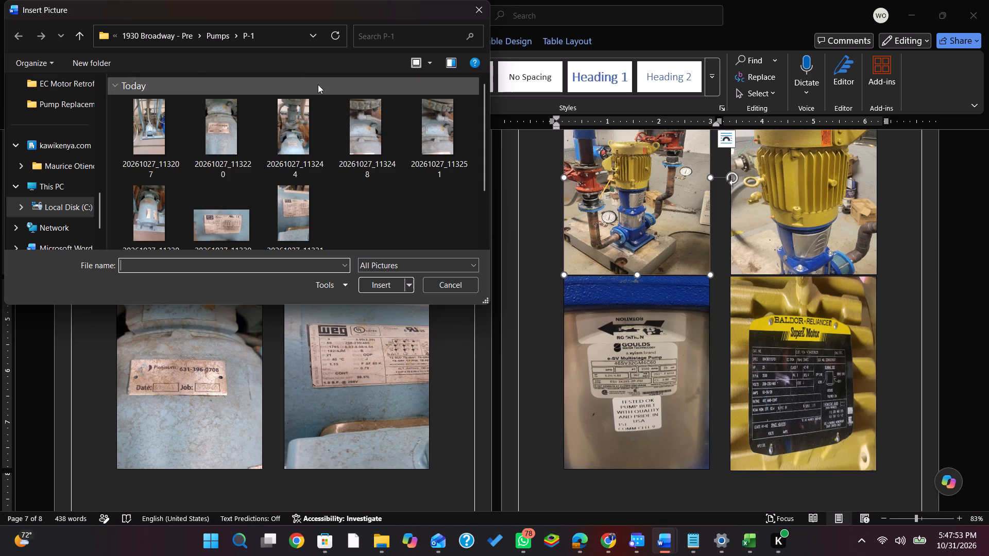
click(227, 35)
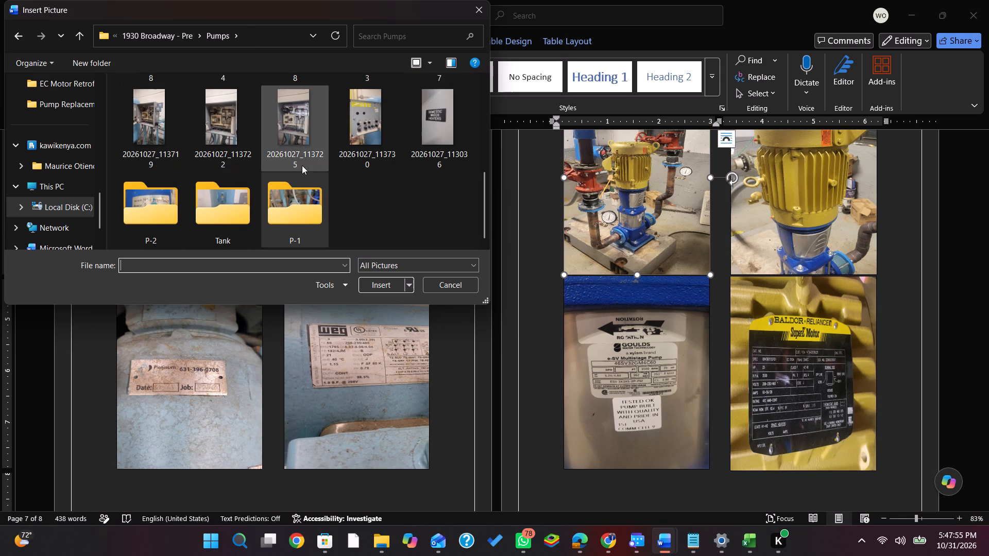
scroll(302, 165, down, 1)
double_click(154, 221)
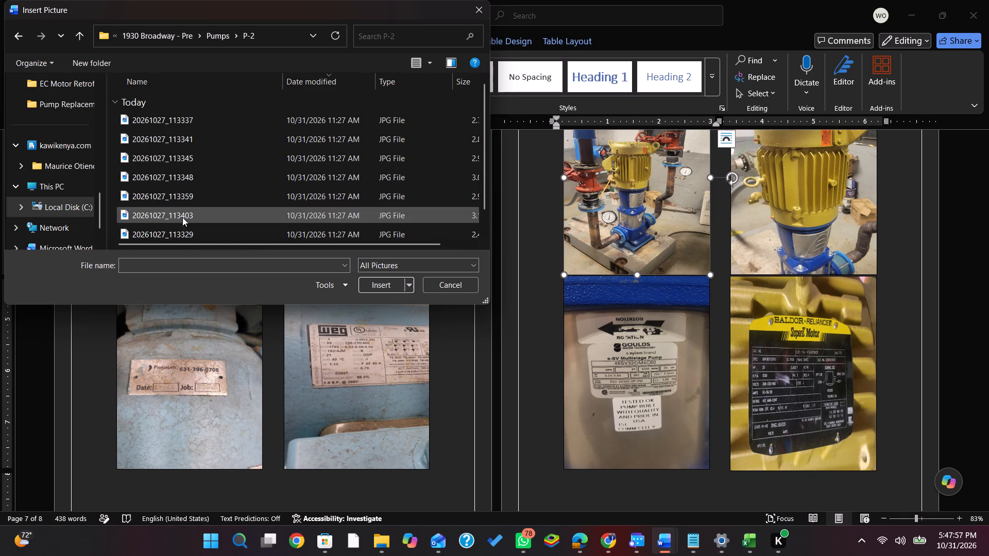
click(433, 61)
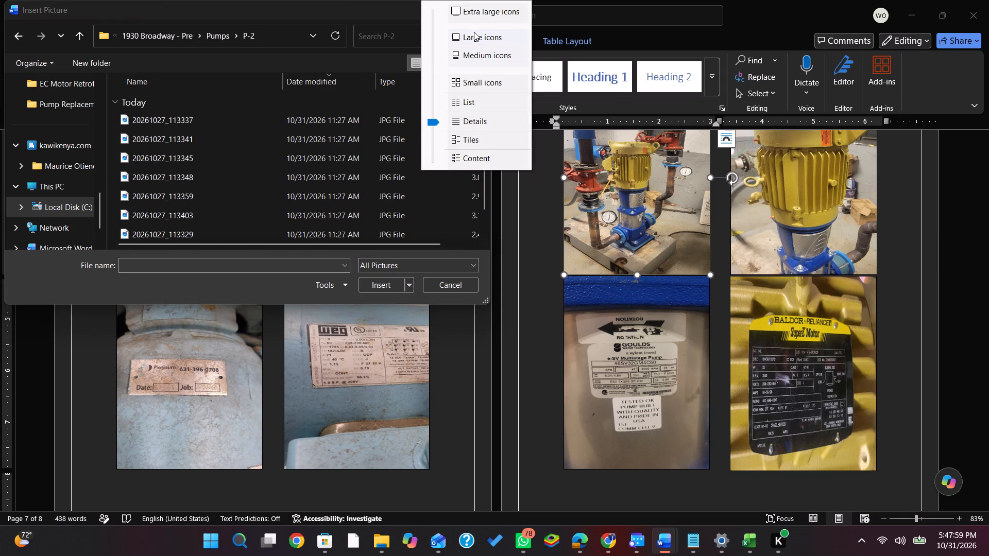
click(474, 31)
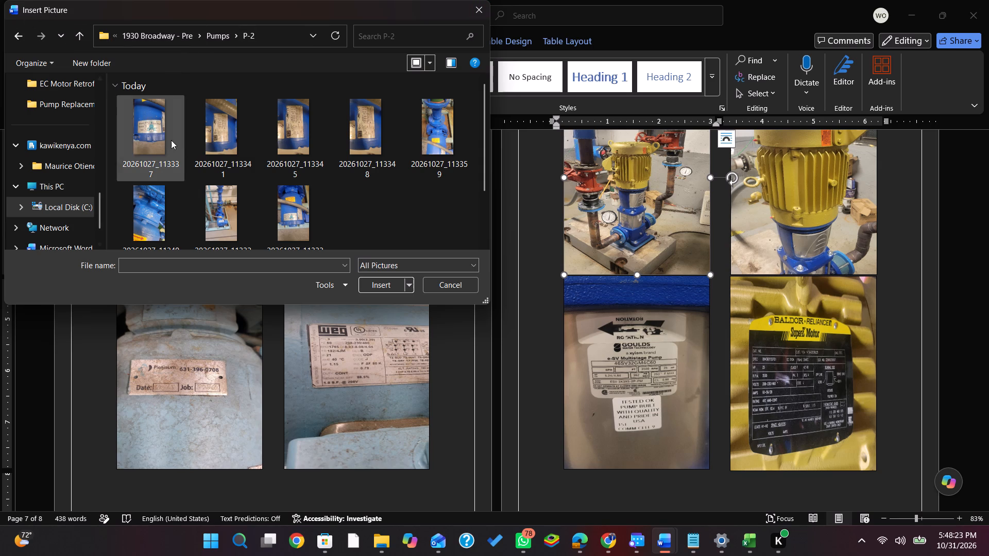
Replace the first photo in Pump #2's top row with 20261027_113329 from the P-2 folder.
scroll(273, 189, down, 3)
scroll(272, 194, up, 1)
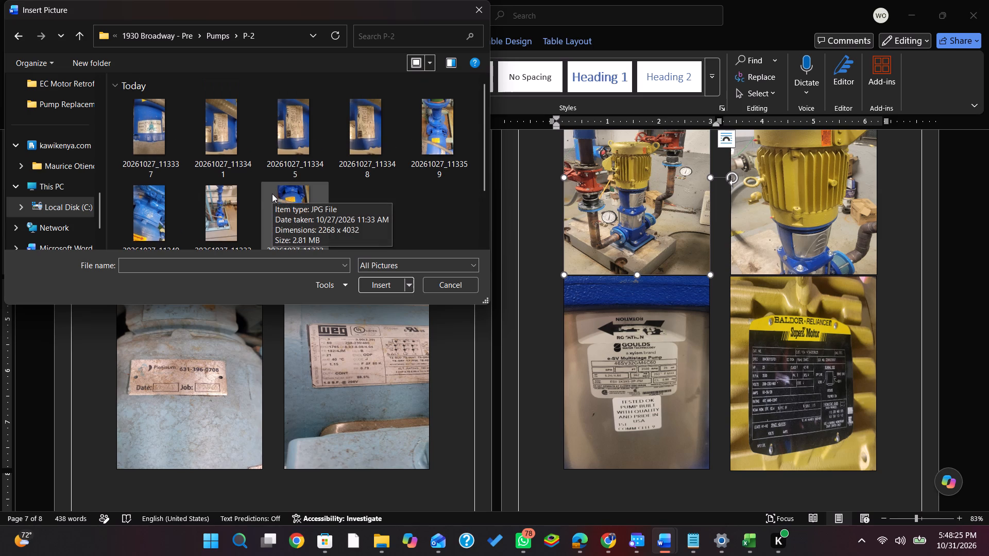
scroll(272, 194, up, 1)
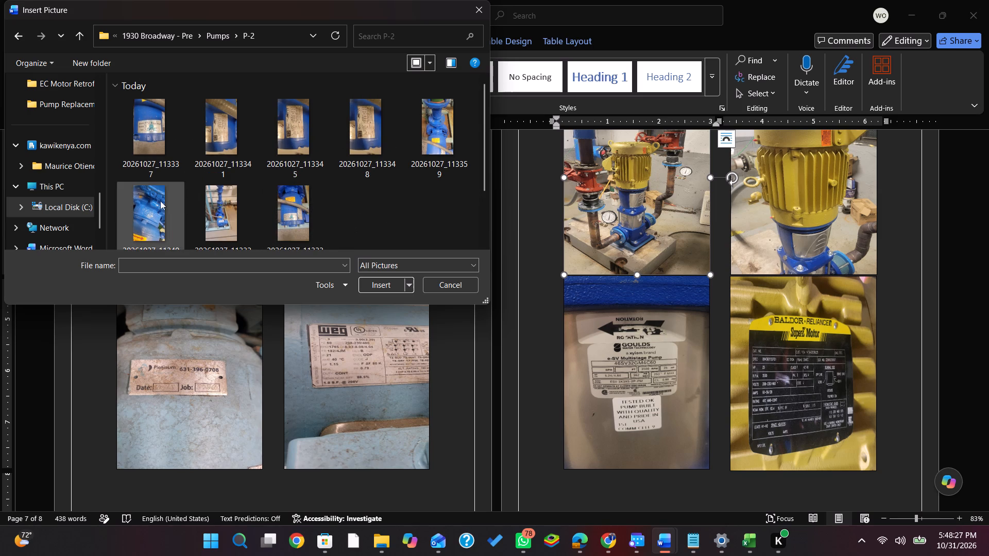
scroll(213, 212, down, 1)
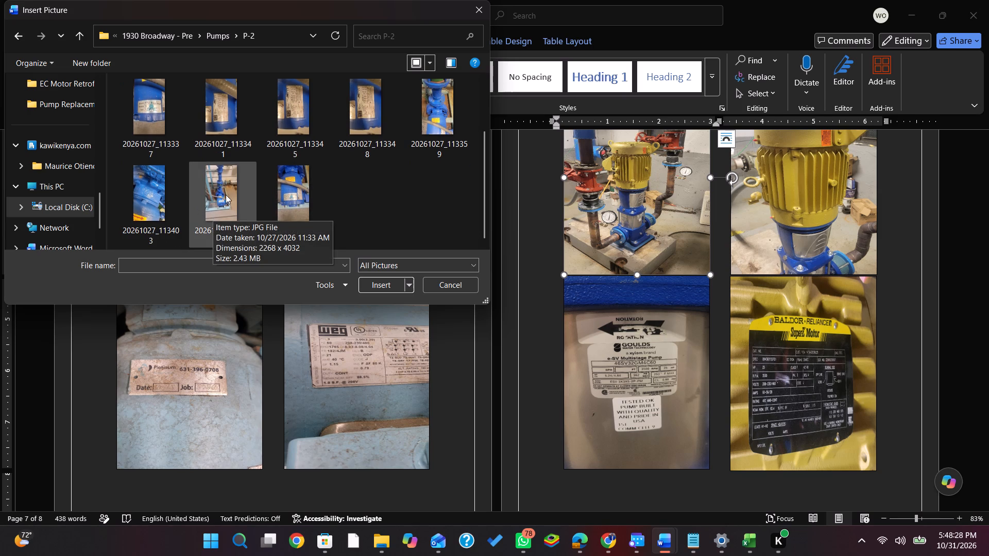
click(226, 195)
click(384, 283)
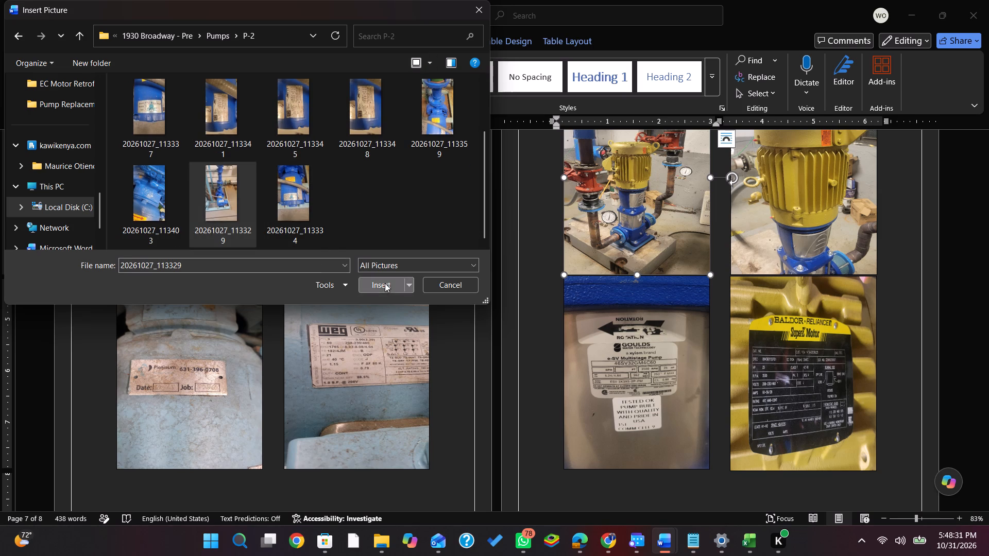
Replace the yellow motor photo in Pump #2's top row with 20261027_113334 from the P-2 folder.
scroll(678, 249, up, 4)
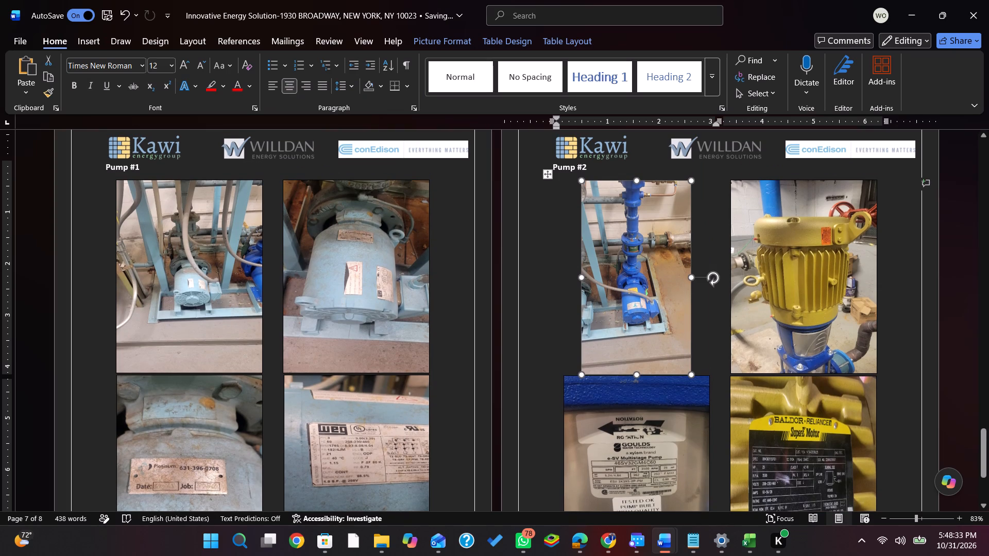
click(788, 252)
right_click(789, 252)
right_click(789, 252)
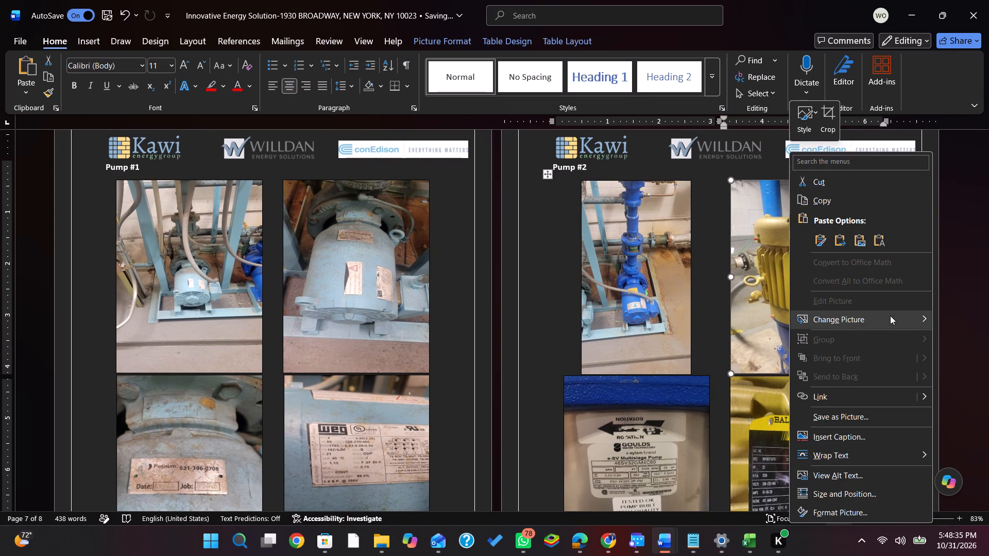
click(739, 318)
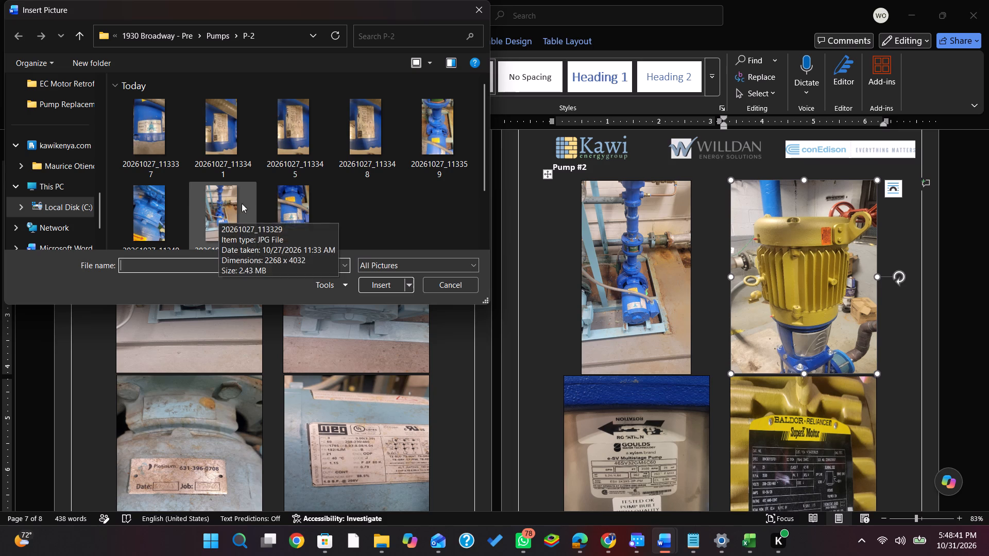
scroll(313, 205, down, 1)
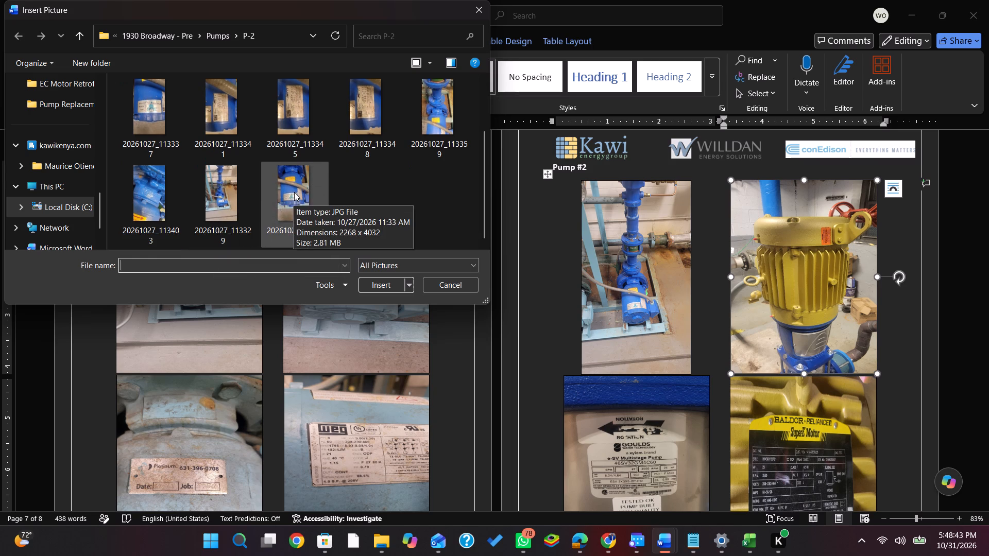
click(294, 192)
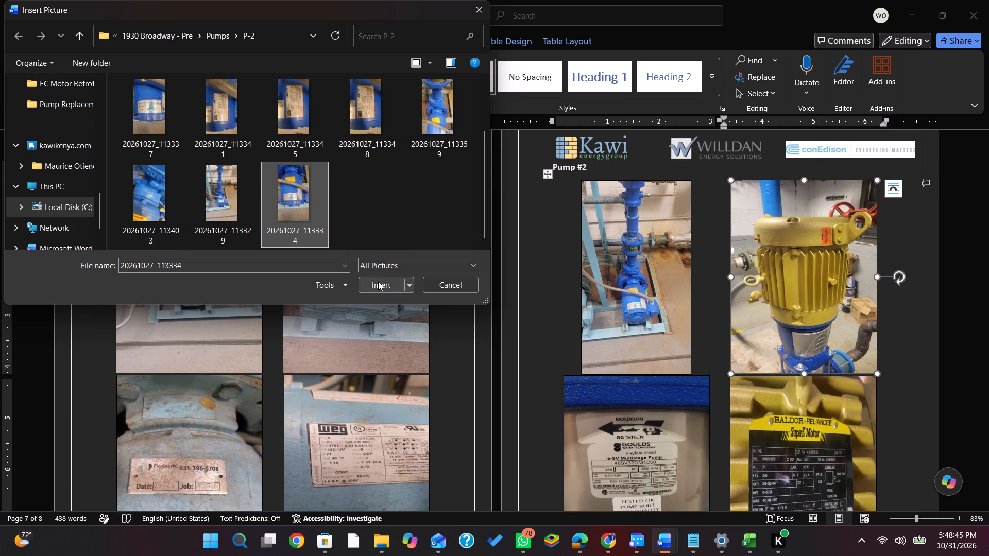
click(378, 282)
Replace the Goulds nameplate photo in Pump #2's second row with 20261027_113359 from the P-2 folder.
scroll(636, 301, down, 5)
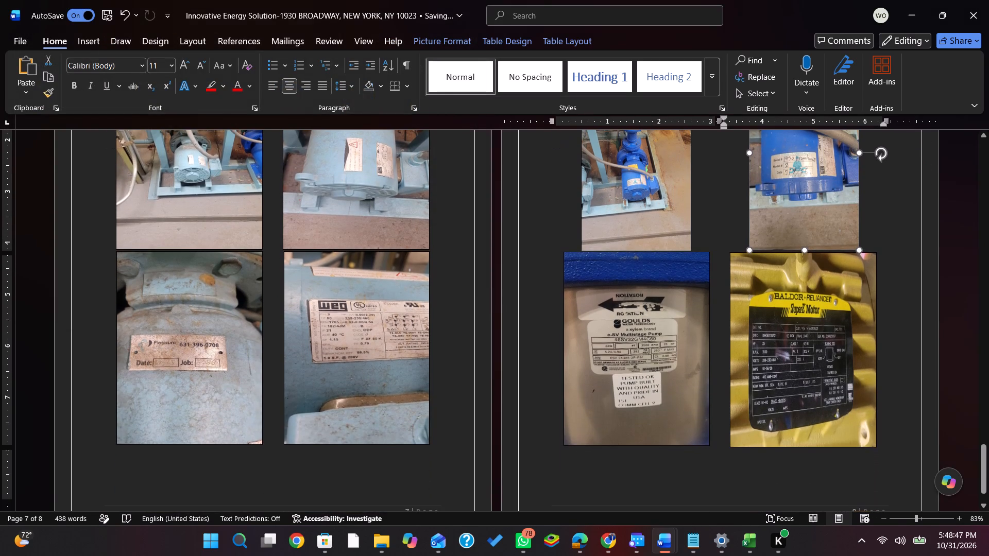
click(630, 320)
right_click(630, 320)
right_click(630, 320)
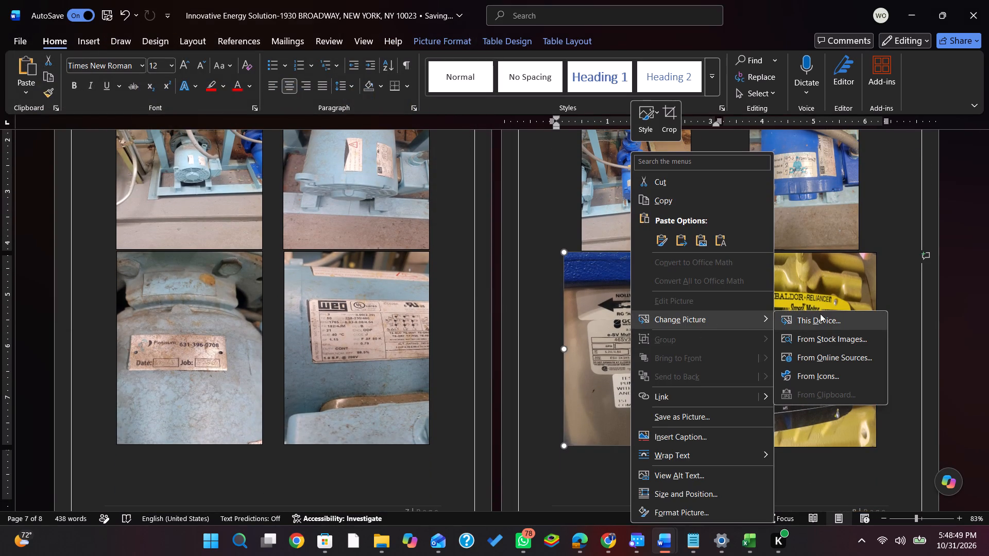
click(822, 319)
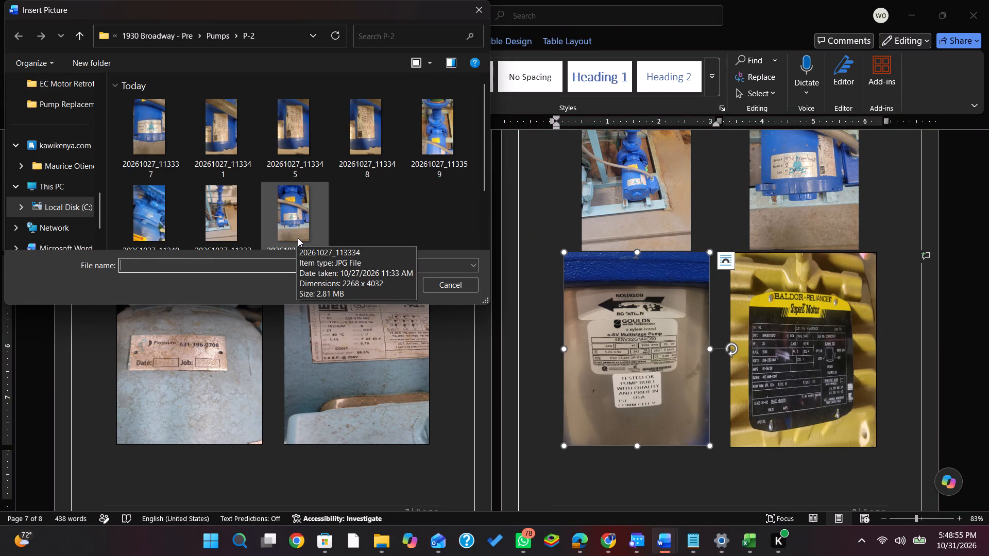
click(154, 133)
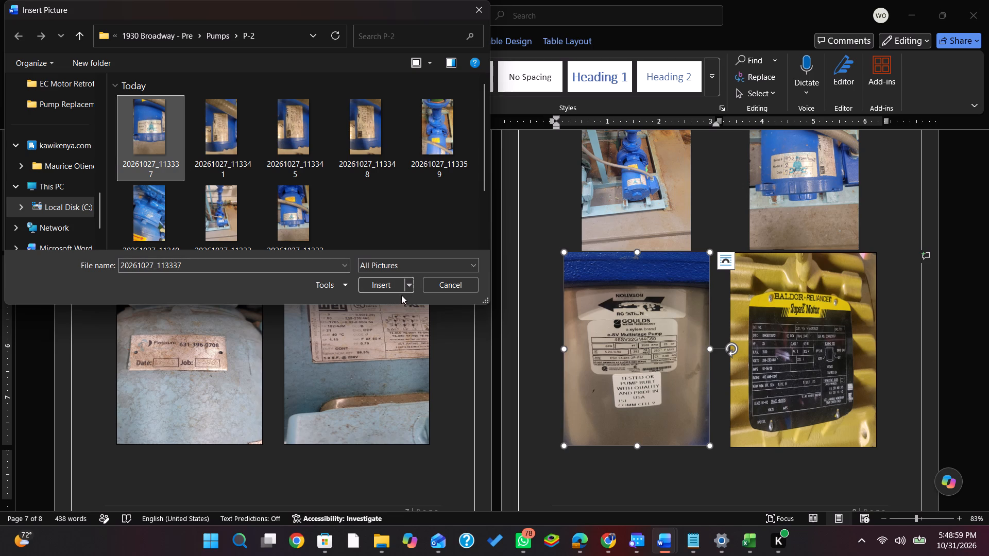
click(441, 135)
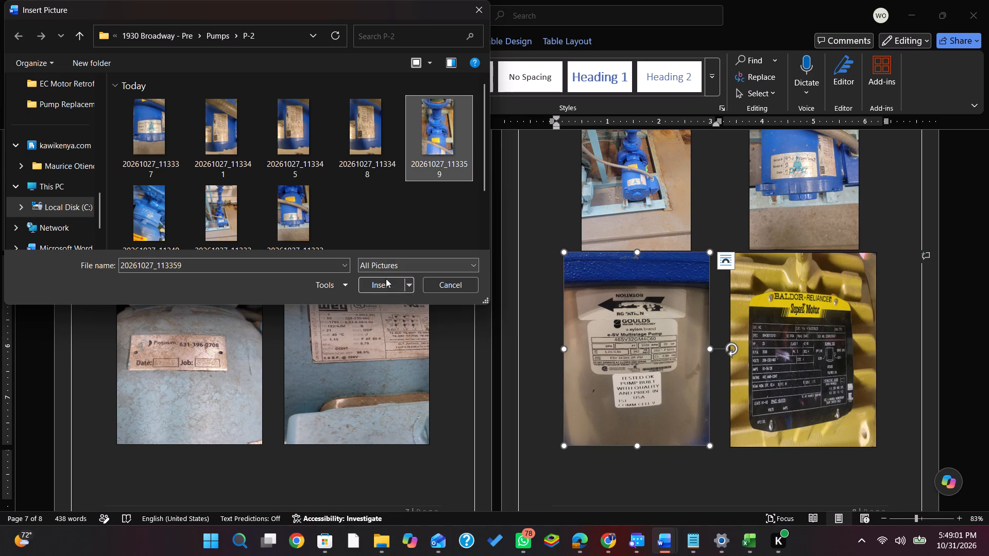
click(385, 280)
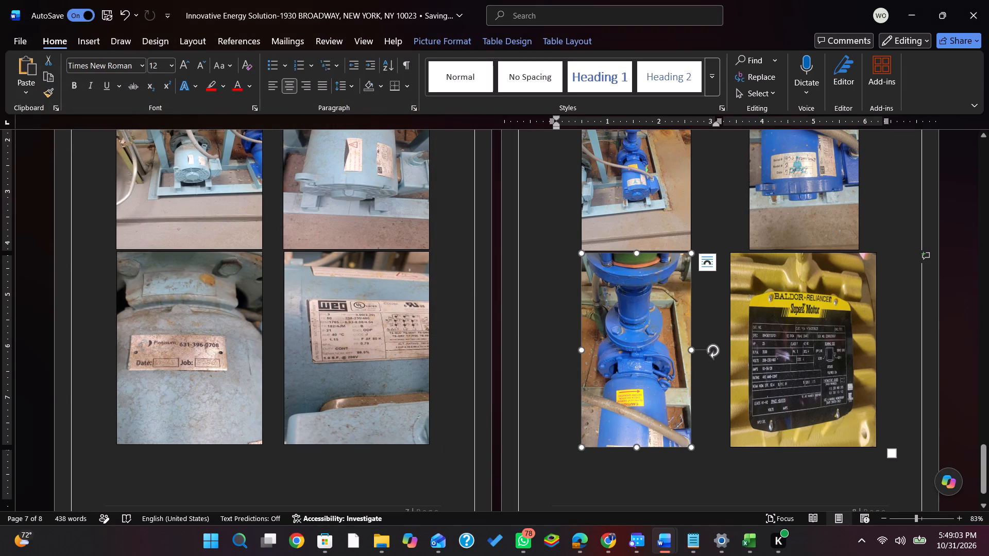
Replace the Baldor-Reliance nameplate photo in Pump #2's second row with 20261027_113345 from the P-2 folder.
click(799, 345)
right_click(799, 345)
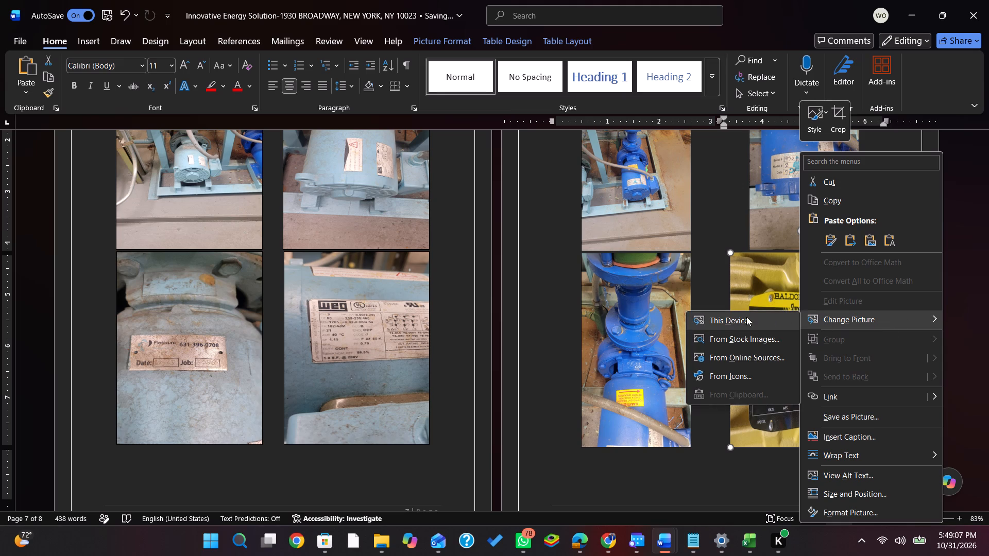
click(738, 317)
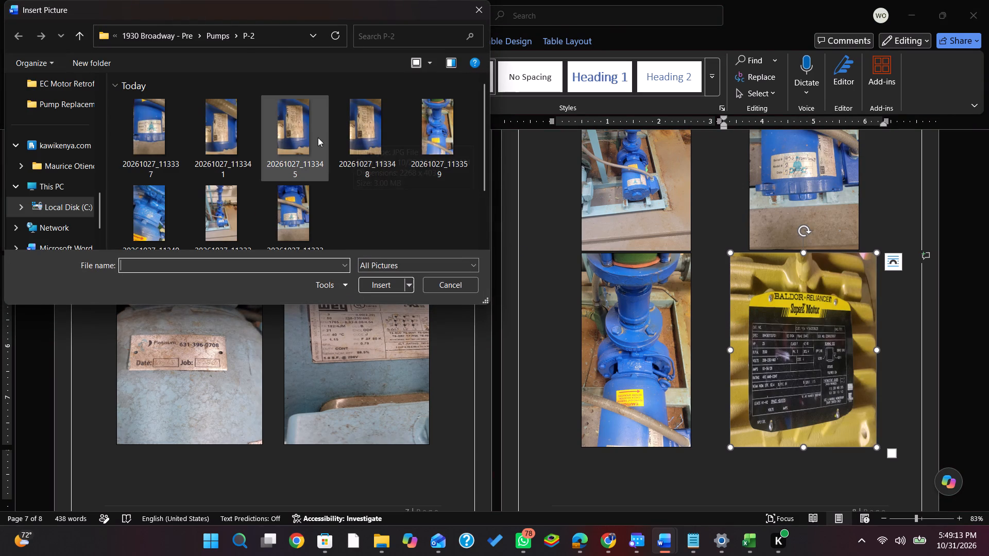
click(299, 139)
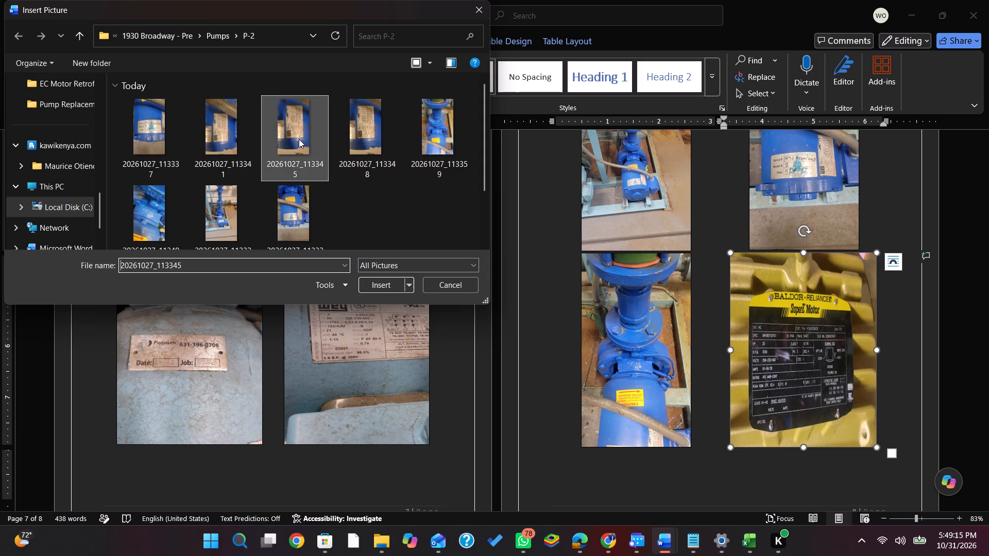
click(386, 283)
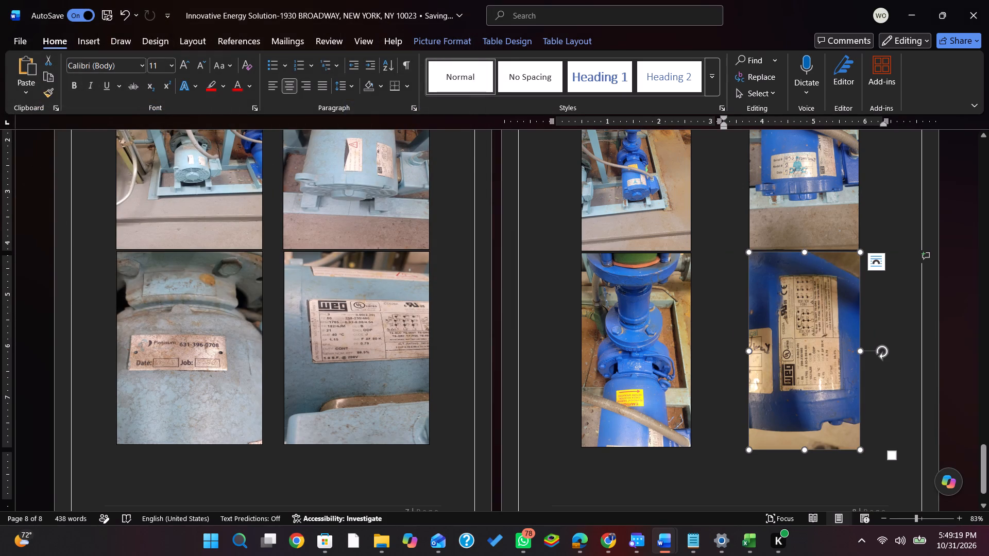
Rotate the new WEG nameplate photo in Pump #2's second row 90° clockwise so its text reads upright.
drag(885, 350, 886, 349)
drag(886, 349, 848, 412)
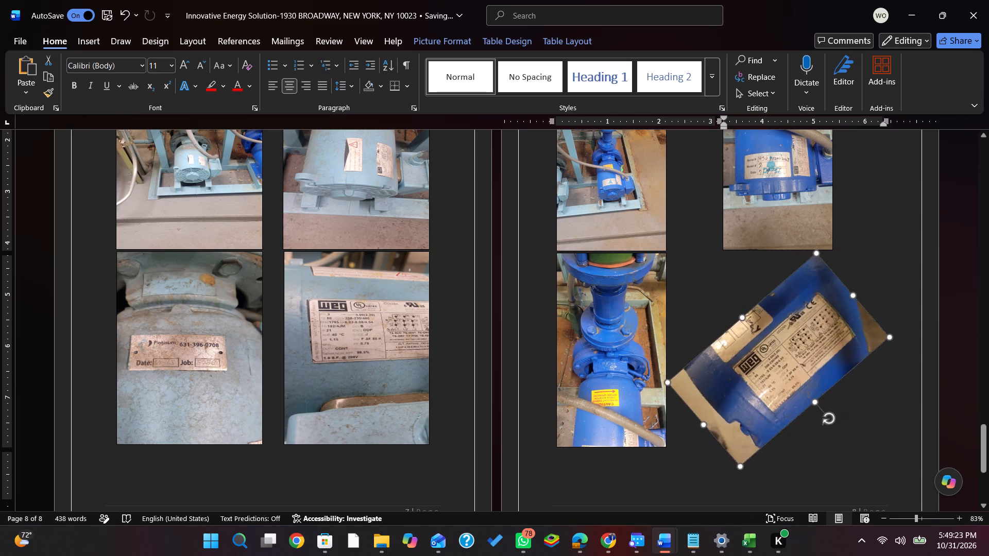
drag(848, 412, 807, 439)
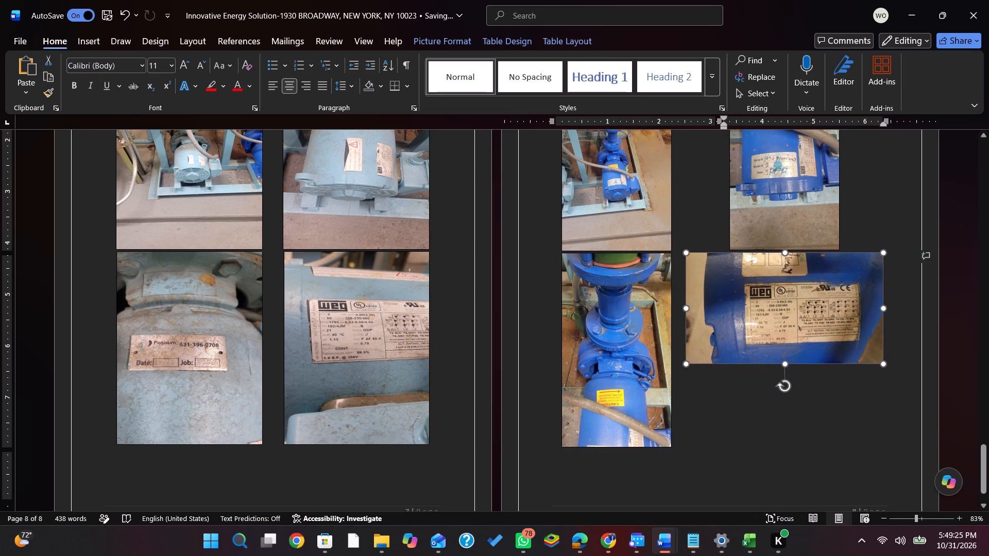
Narrow the WEG nameplate photo in Pump #2's second row to about 3.2 inches wide, keeping its height.
drag(686, 307, 704, 311)
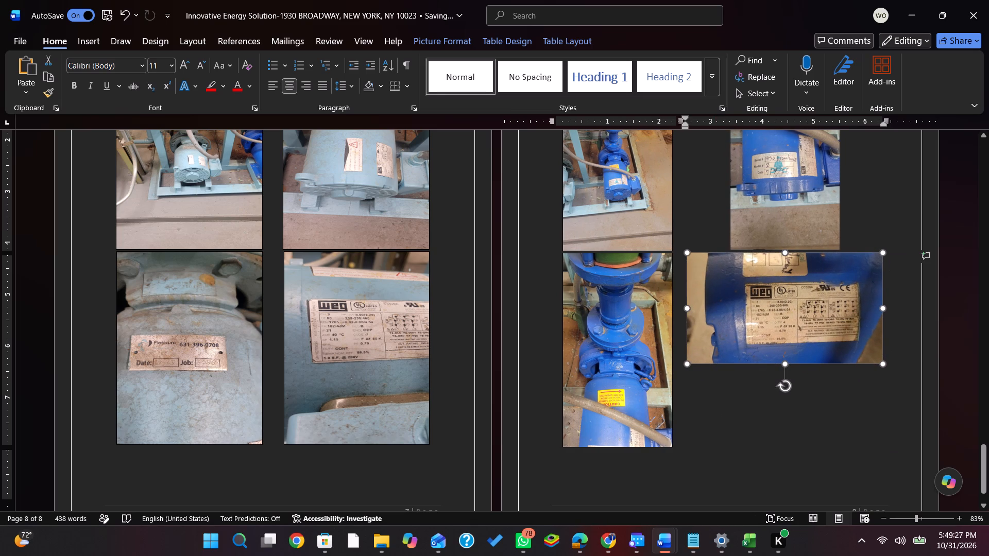
drag(704, 311, 719, 312)
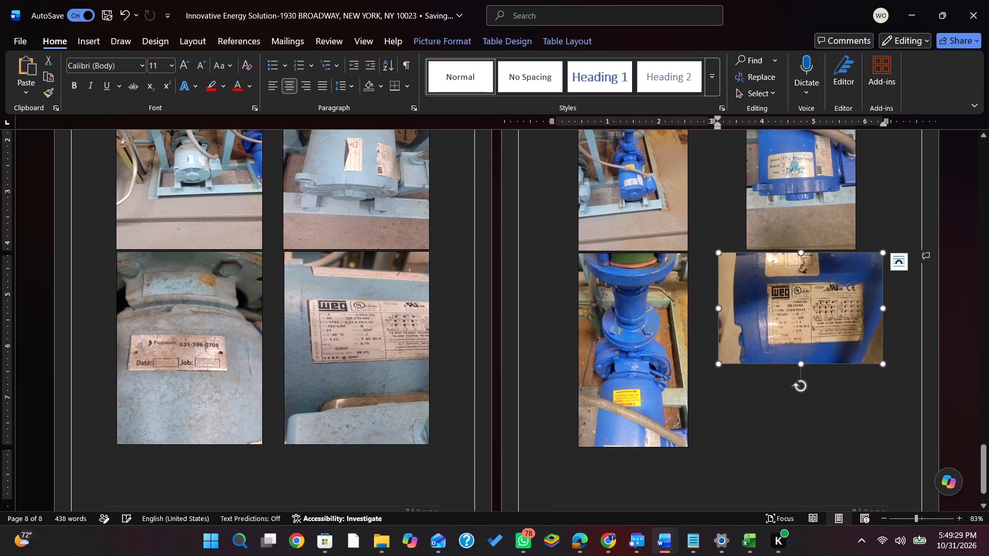
Widen the first photo in Pump #2's second row to about 2.88 inches and bring up its size settings.
click(653, 328)
drag(686, 351, 702, 350)
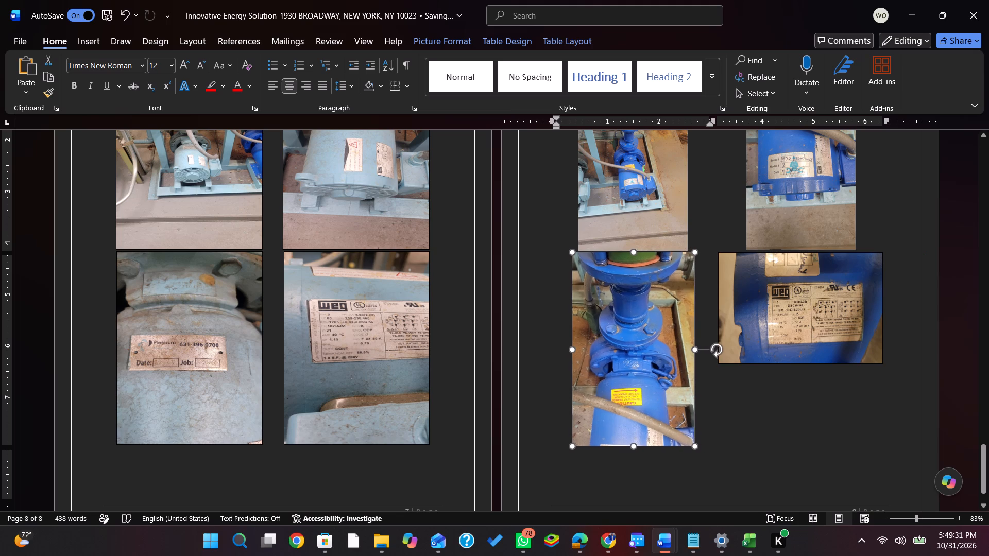
drag(702, 350, 727, 349)
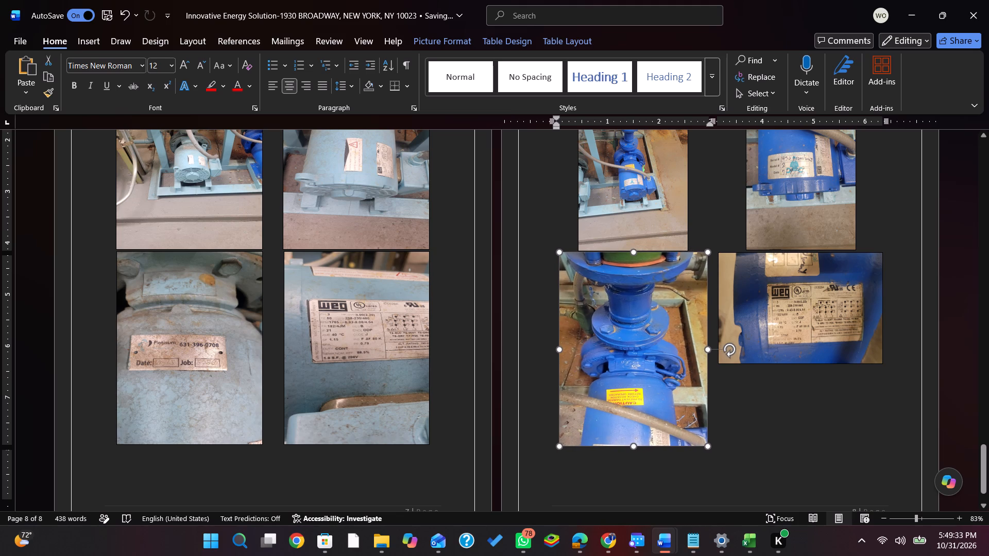
drag(727, 349, 727, 347)
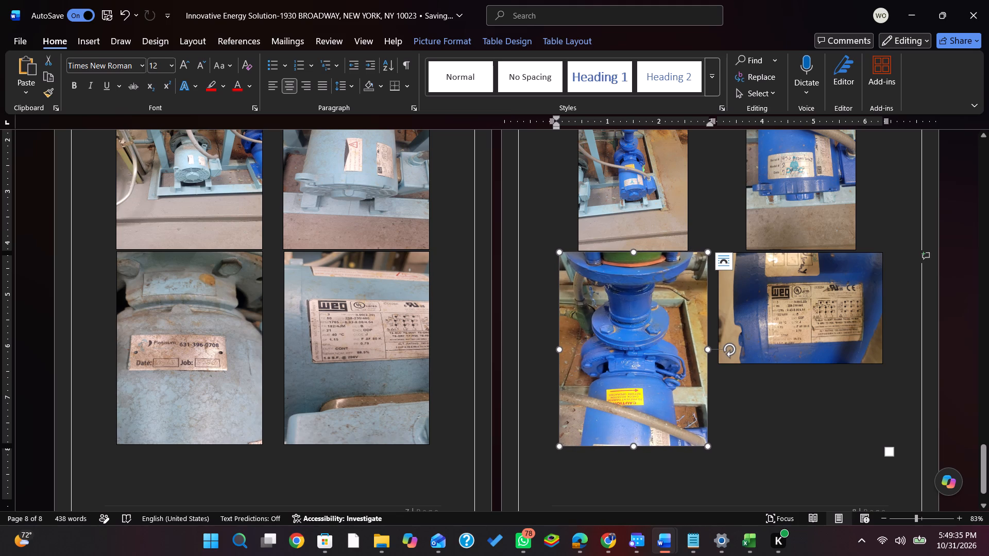
click(444, 42)
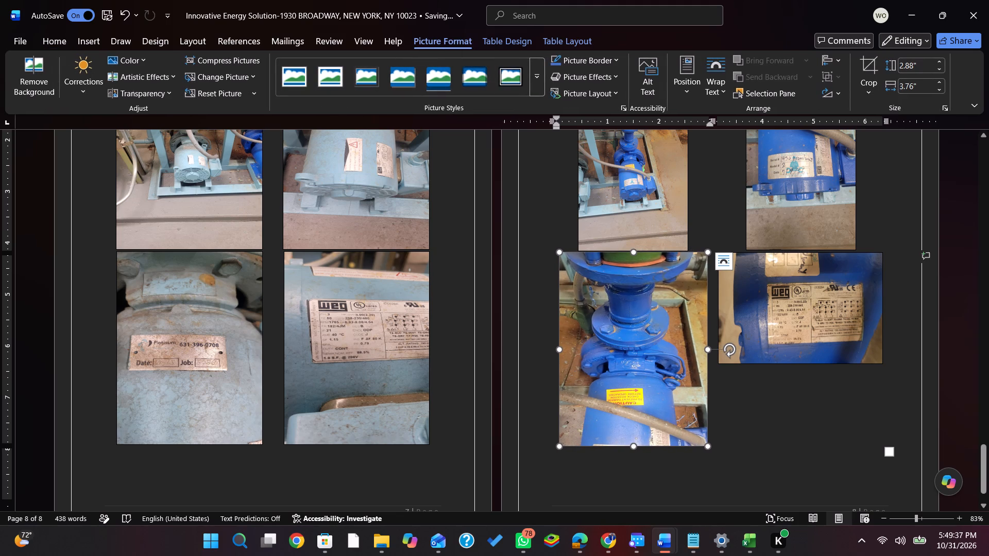
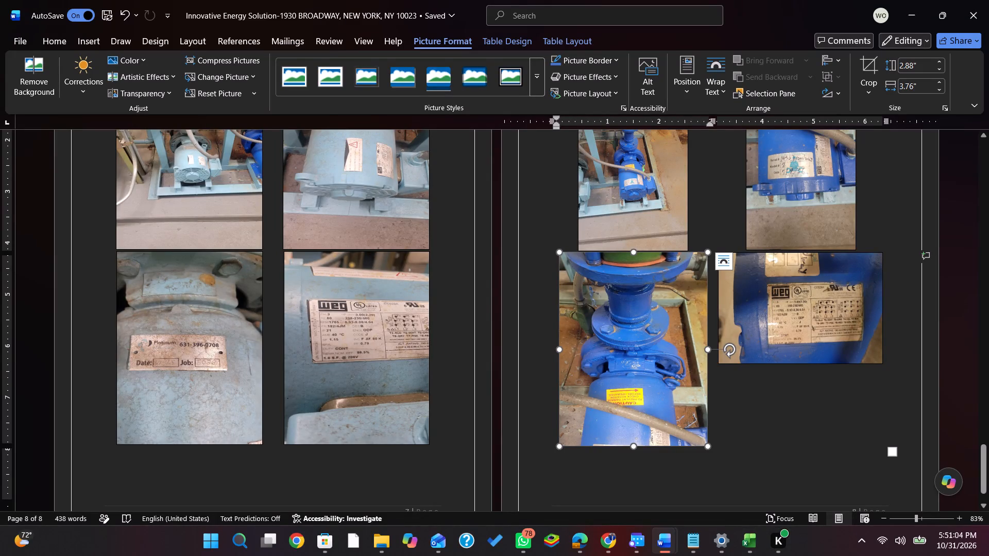
Narrow the first photo in Pump #2's second row to about 2.81 inches wide, keeping its height.
drag(647, 317, 647, 322)
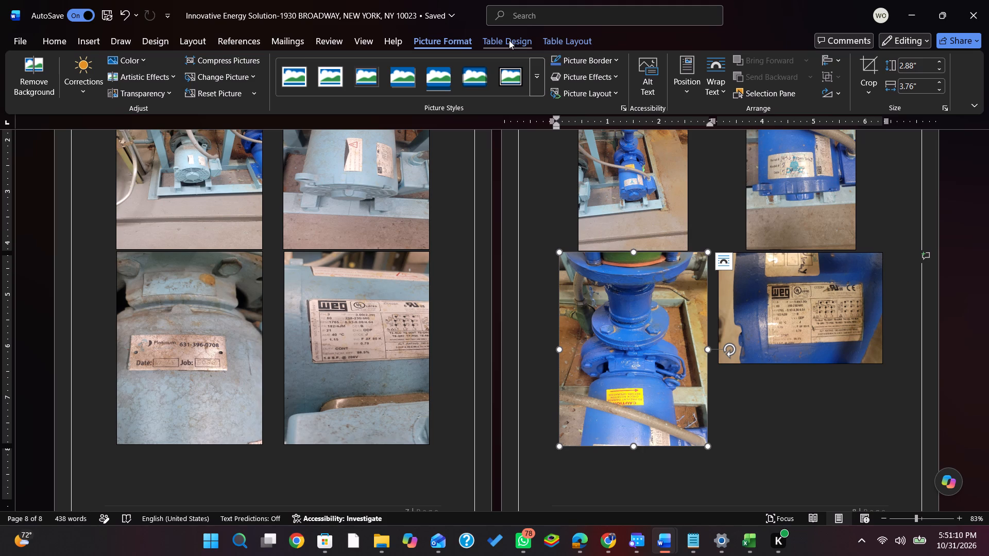
click(646, 346)
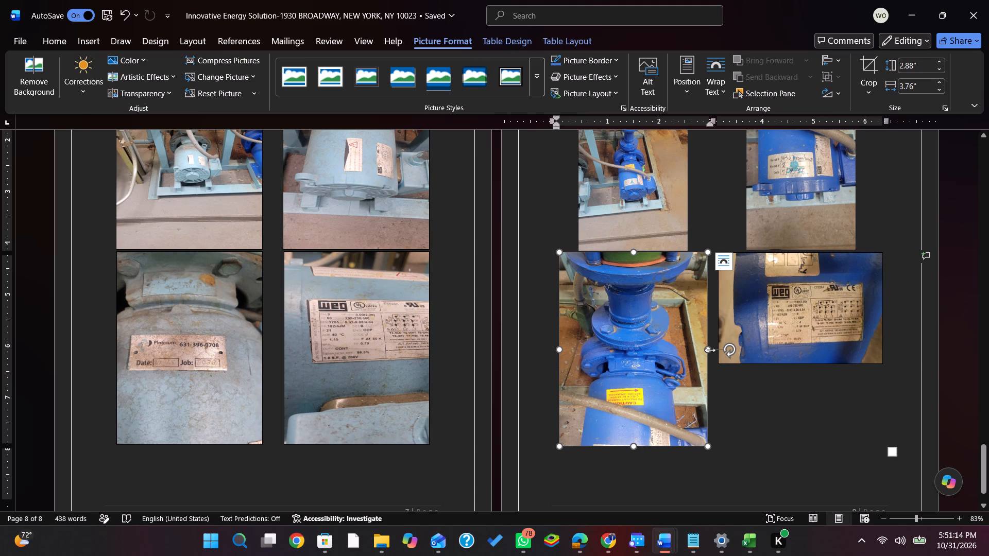
click(710, 350)
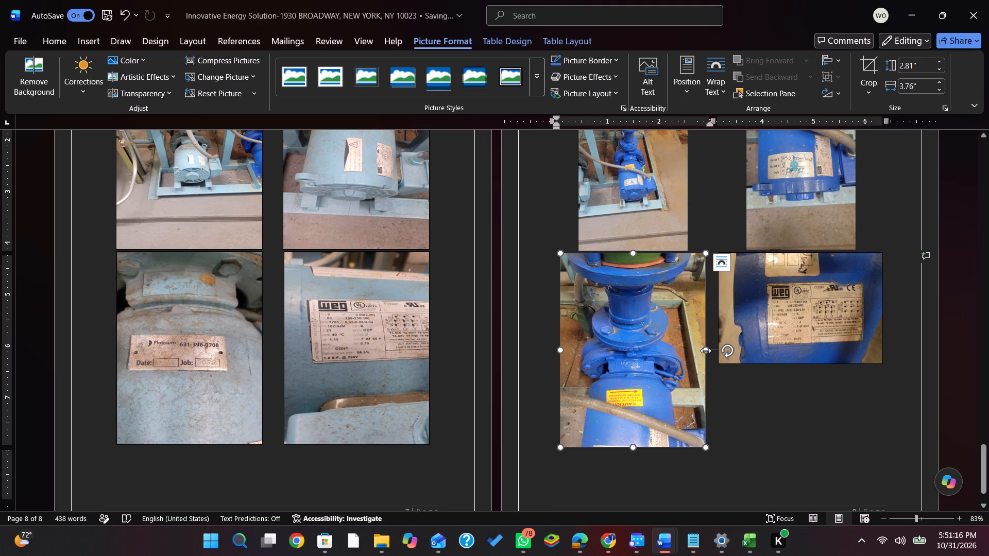
Widen the first photo in Pump #2's top row to about 2.83 inches, keeping its height.
scroll(616, 263, up, 4)
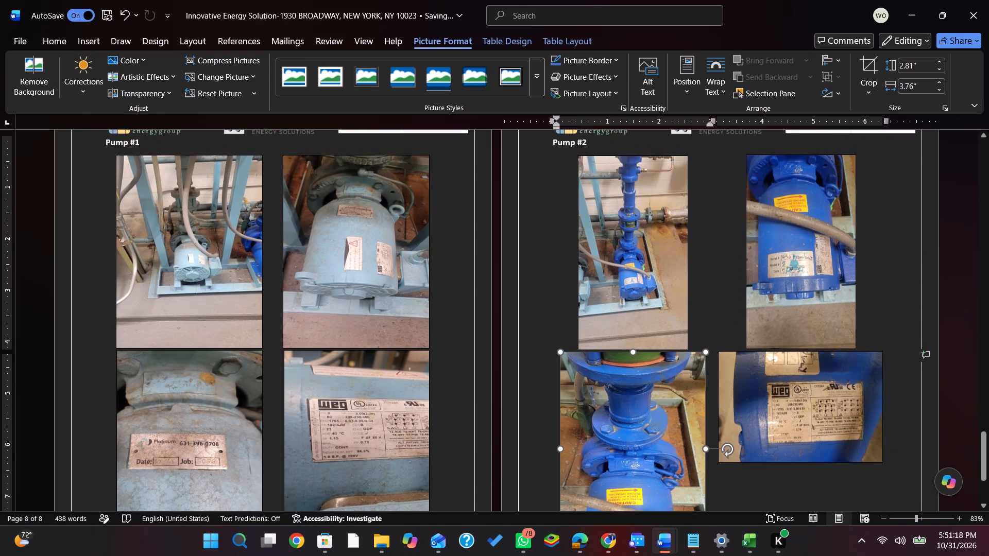
click(628, 244)
drag(688, 254, 691, 253)
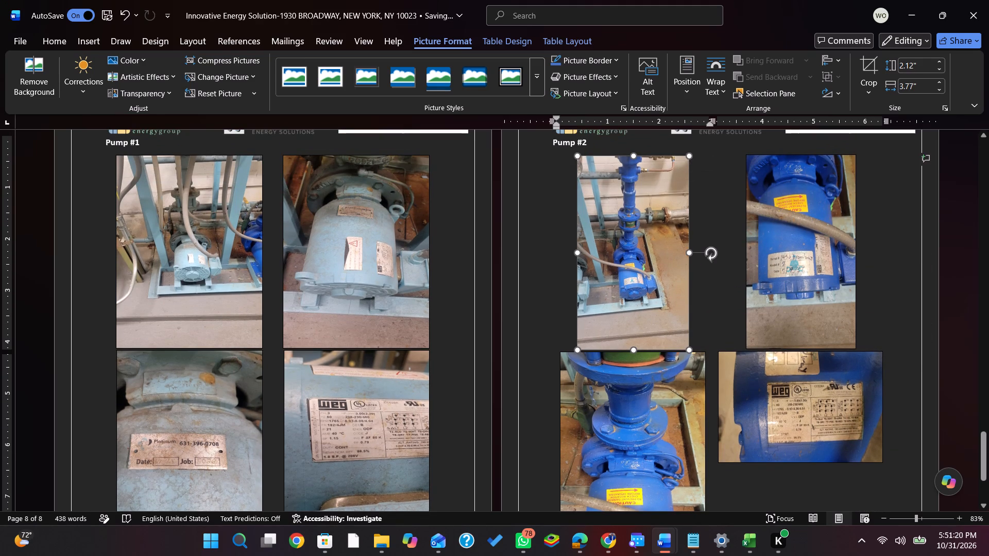
drag(691, 253, 717, 255)
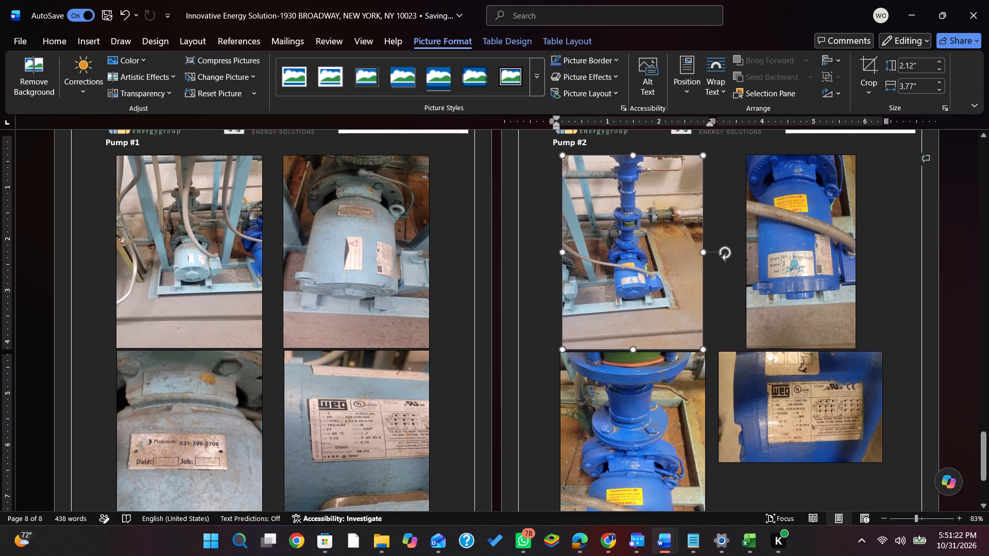
drag(717, 255, 719, 254)
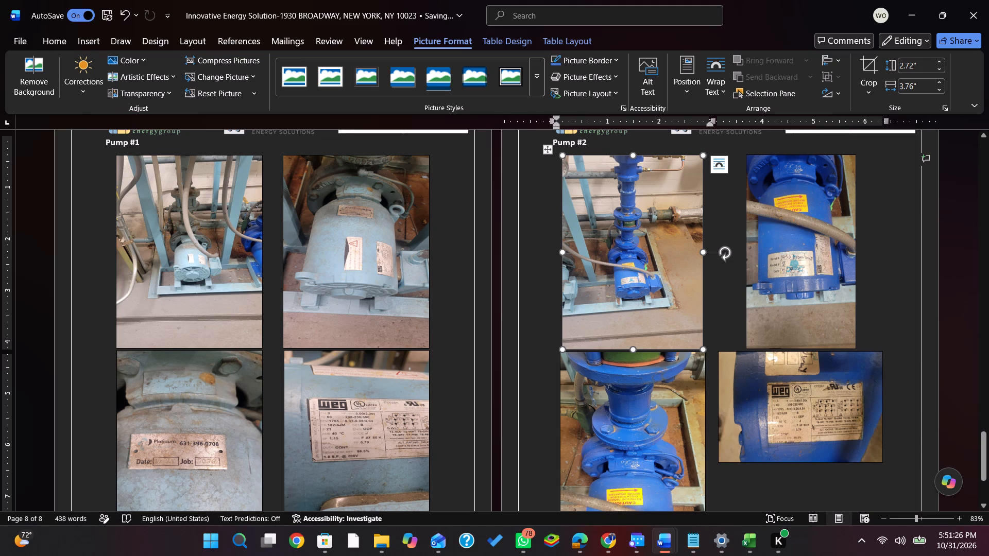
drag(702, 253, 707, 253)
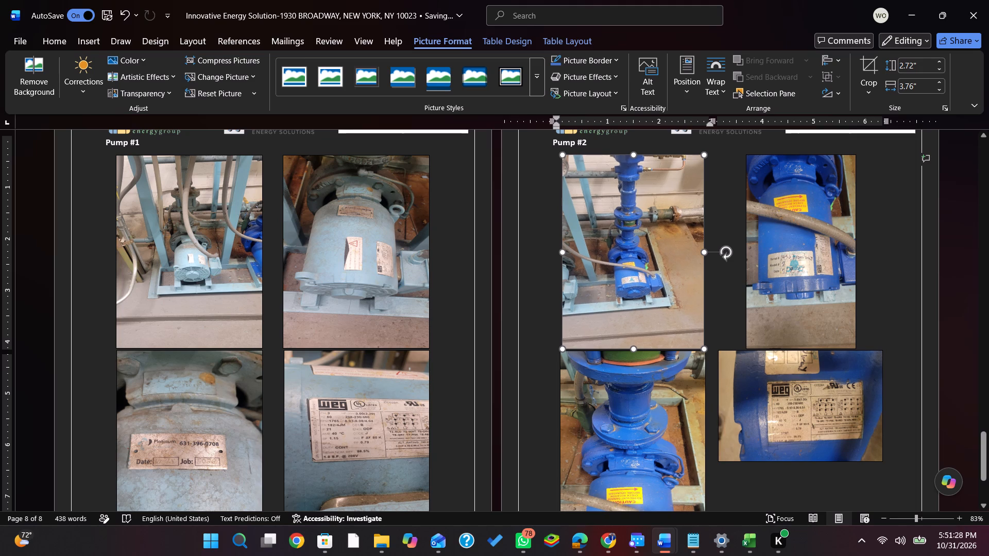
drag(707, 253, 708, 253)
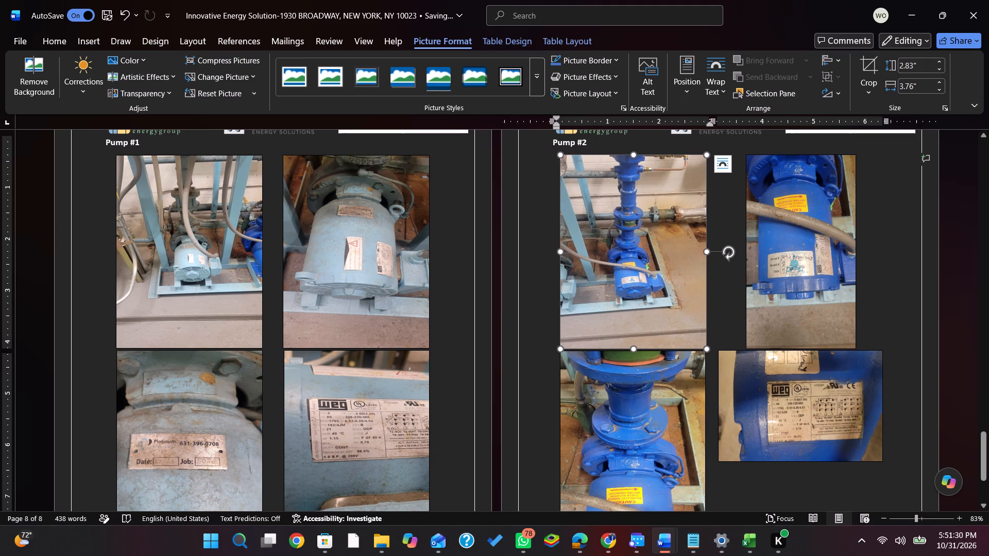
Widen the second photo in Pump #2's top row, the blue motor close-up, to about 2.83 inches, keeping its height.
click(778, 263)
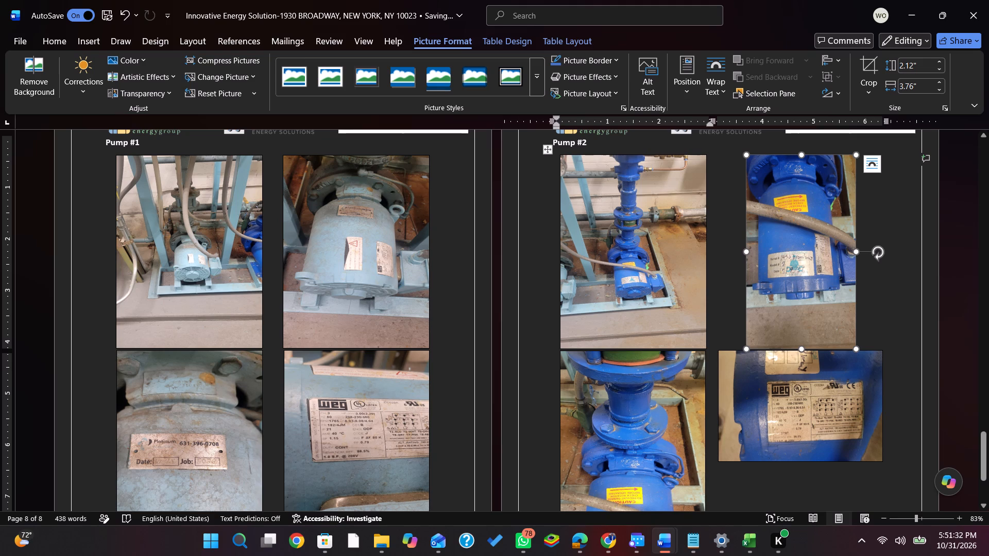
drag(854, 252, 877, 256)
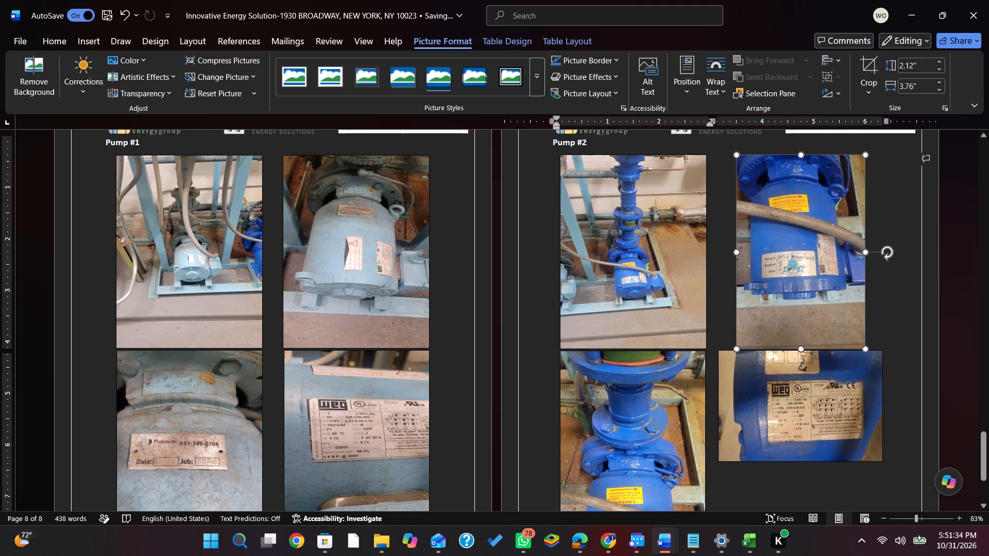
drag(877, 256, 894, 259)
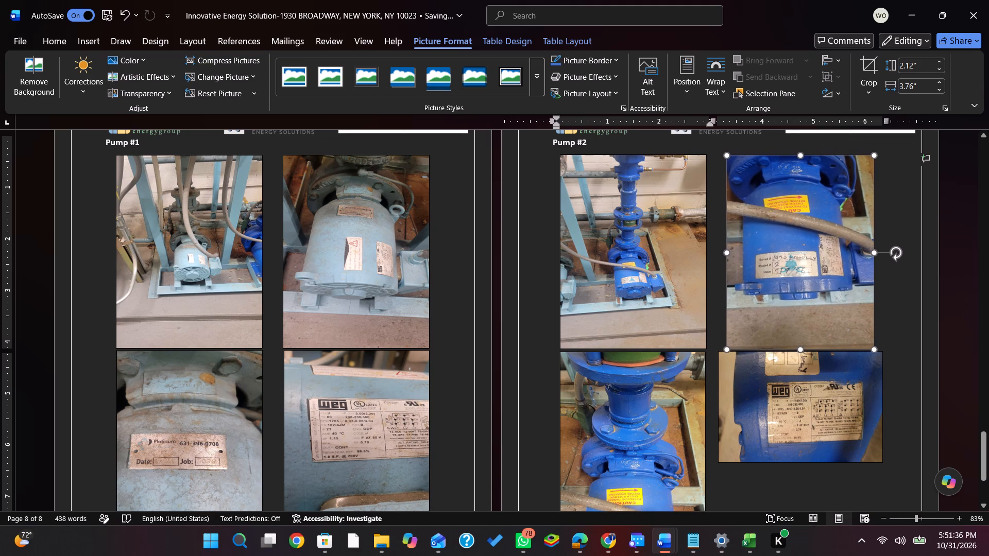
drag(894, 259, 892, 260)
Narrow the WEG nameplate photo in Pump #2's second row to about 2.82 inches wide.
scroll(763, 301, down, 4)
scroll(762, 303, up, 2)
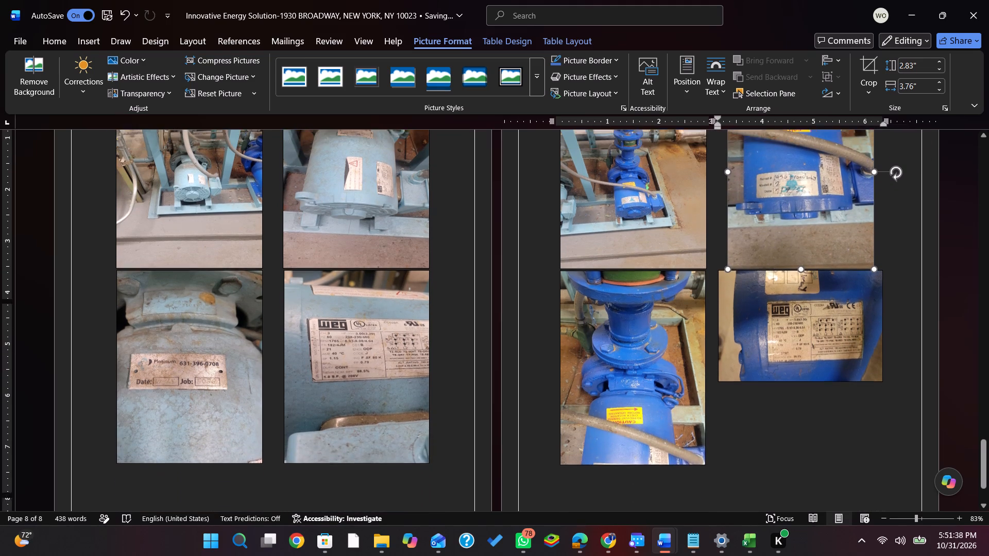
scroll(762, 303, up, 1)
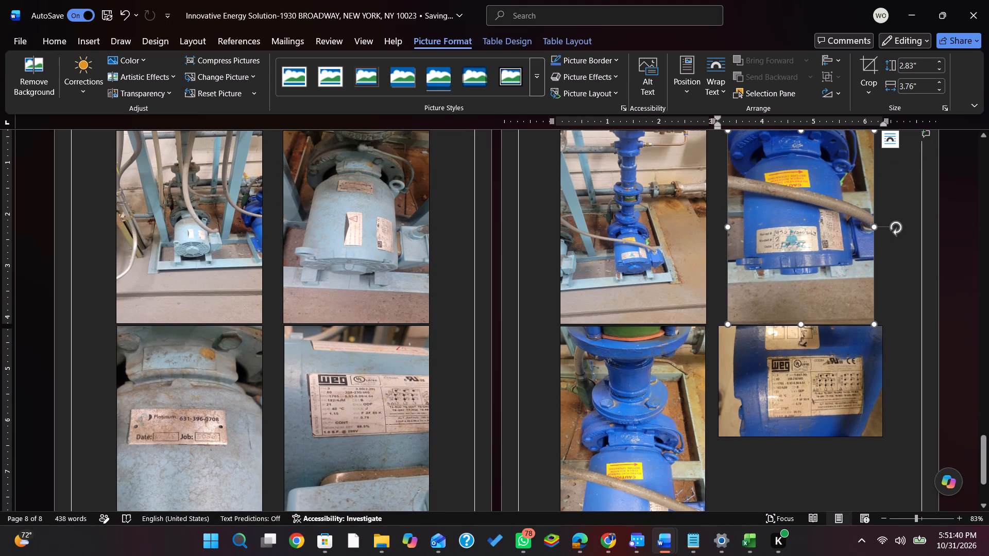
click(799, 383)
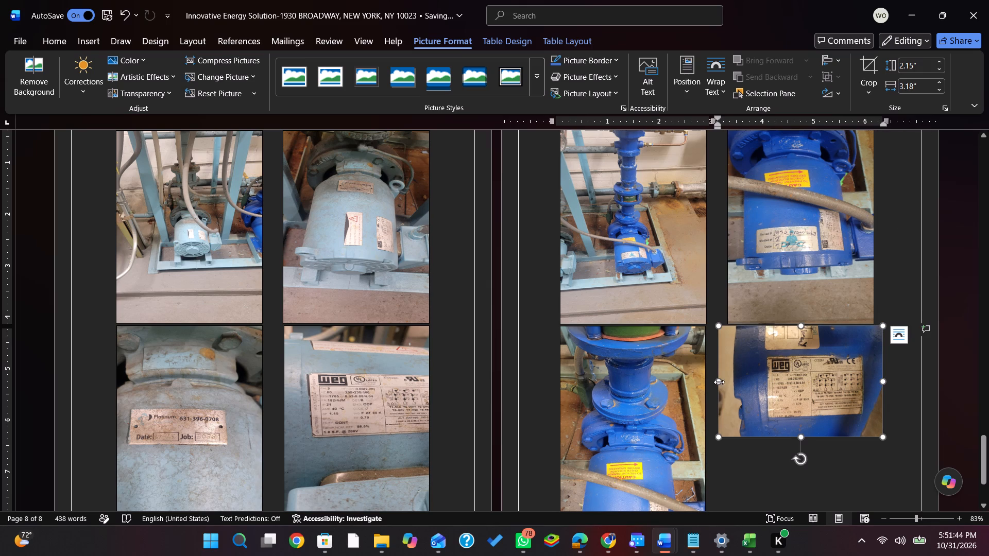
drag(721, 382, 737, 381)
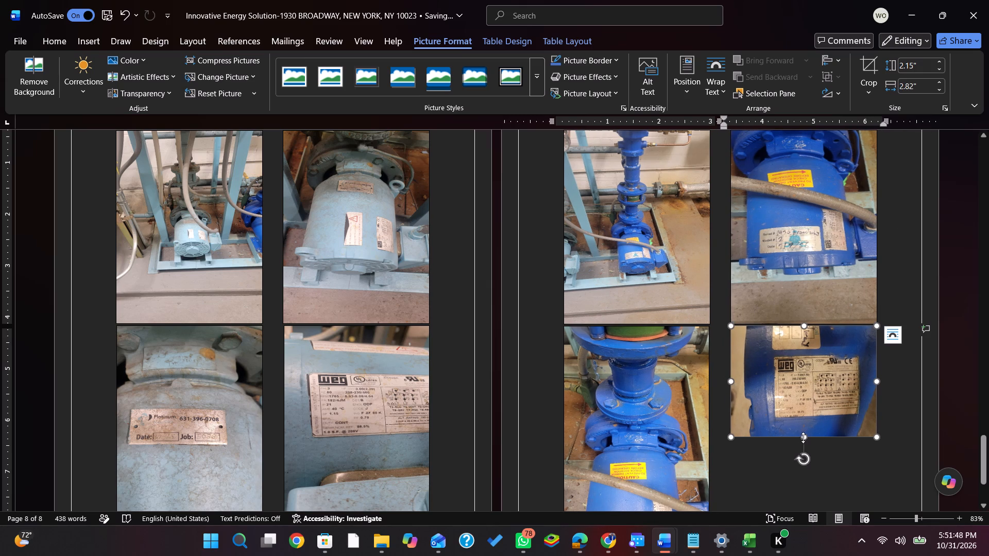
Stretch the WEG nameplate photo in Pump #2's second row to about 3.73 inches high, in line with the photo beside it.
drag(804, 438, 805, 508)
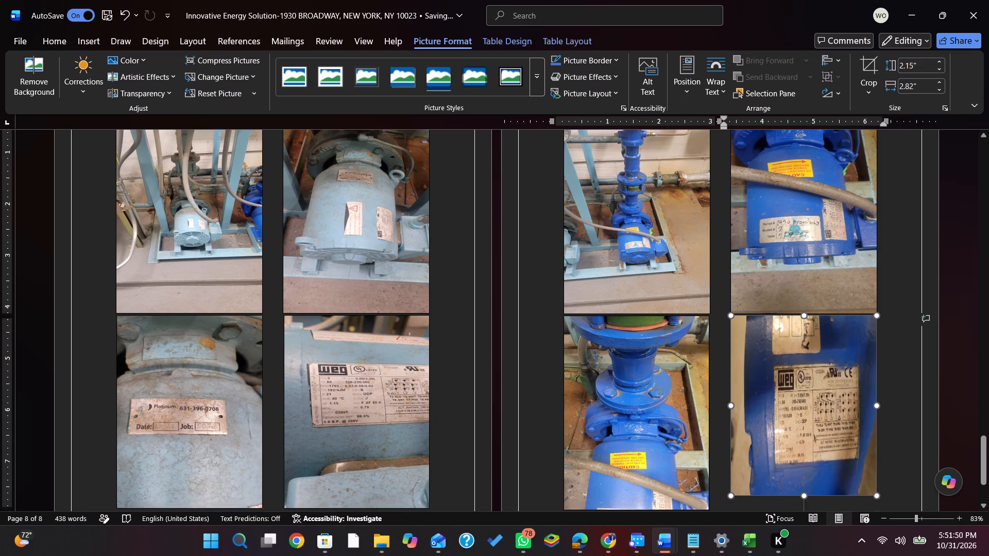
drag(805, 508, 806, 474)
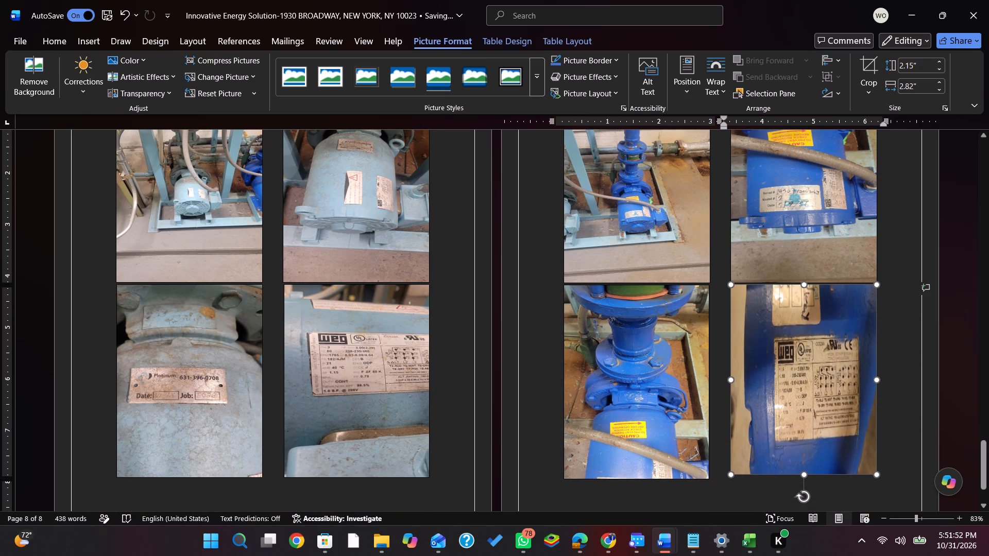
drag(806, 474, 806, 475)
drag(806, 475, 805, 478)
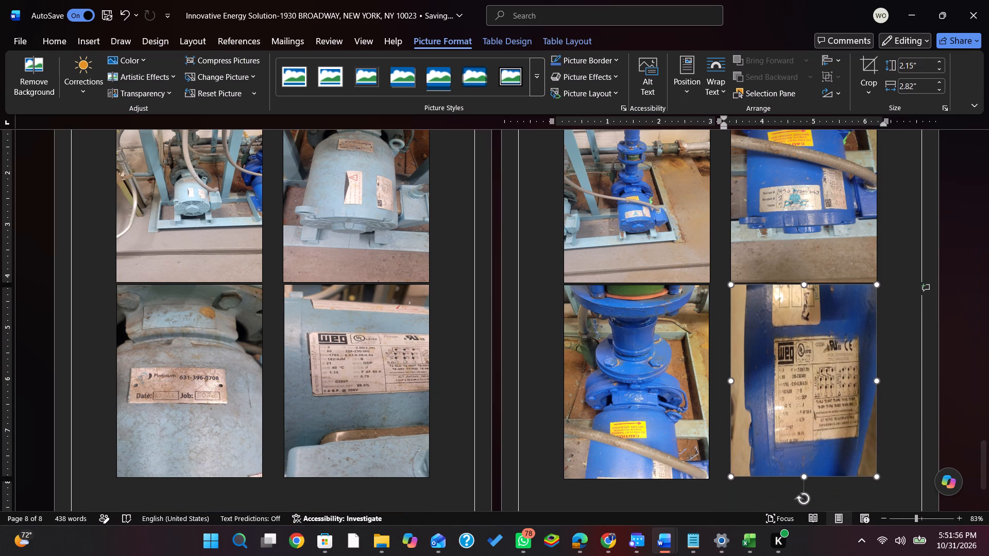
drag(805, 478, 804, 479)
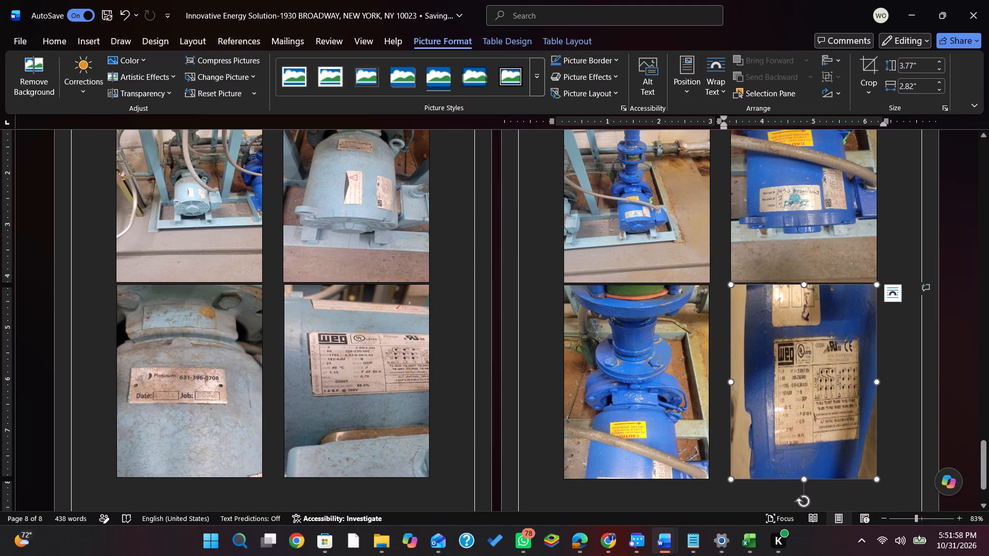
scroll(801, 472, down, 2)
click(803, 431)
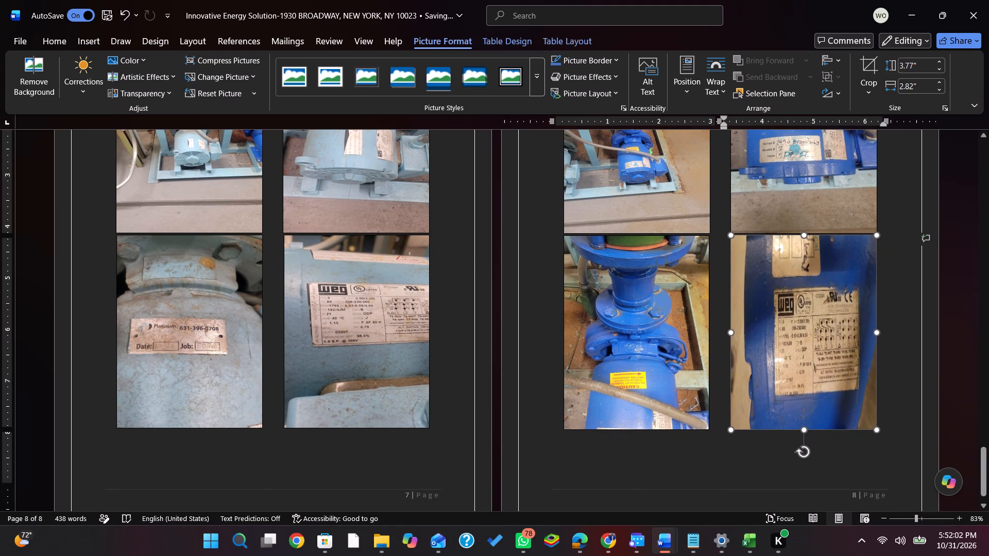
click(805, 429)
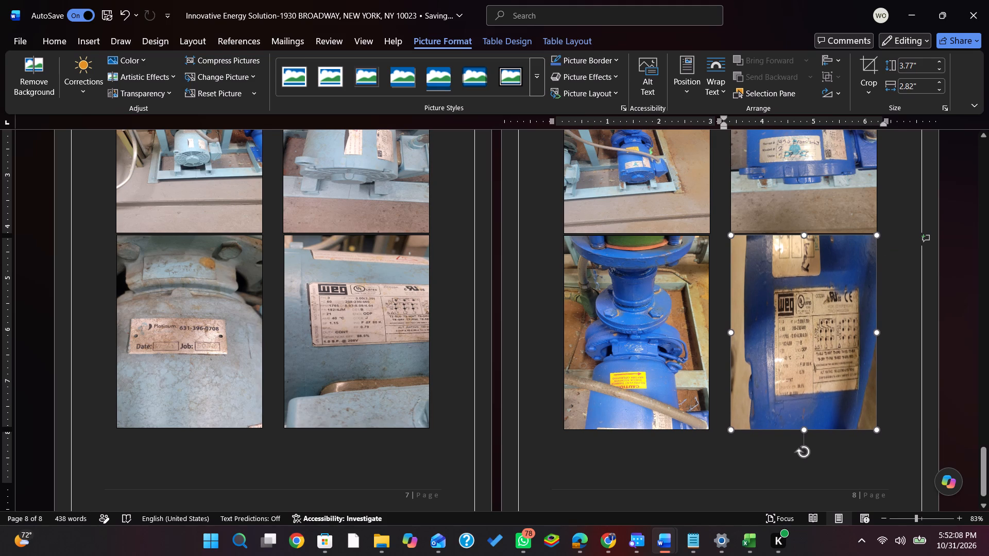
click(806, 428)
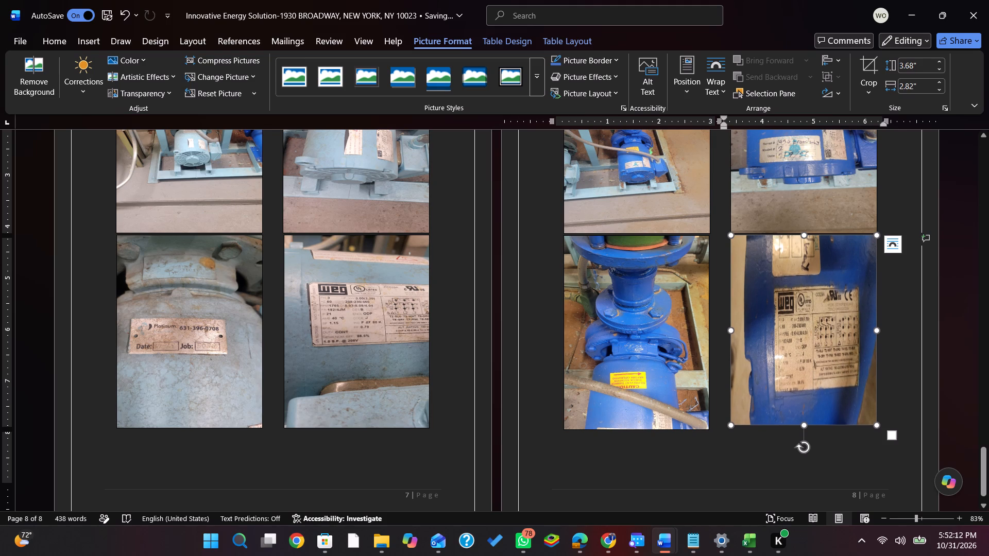
drag(804, 424, 804, 430)
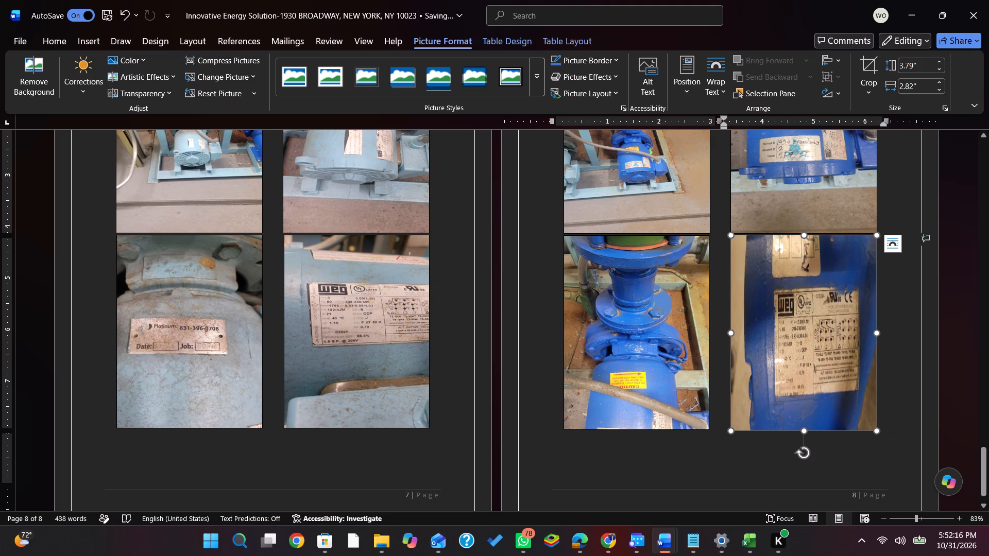
click(805, 431)
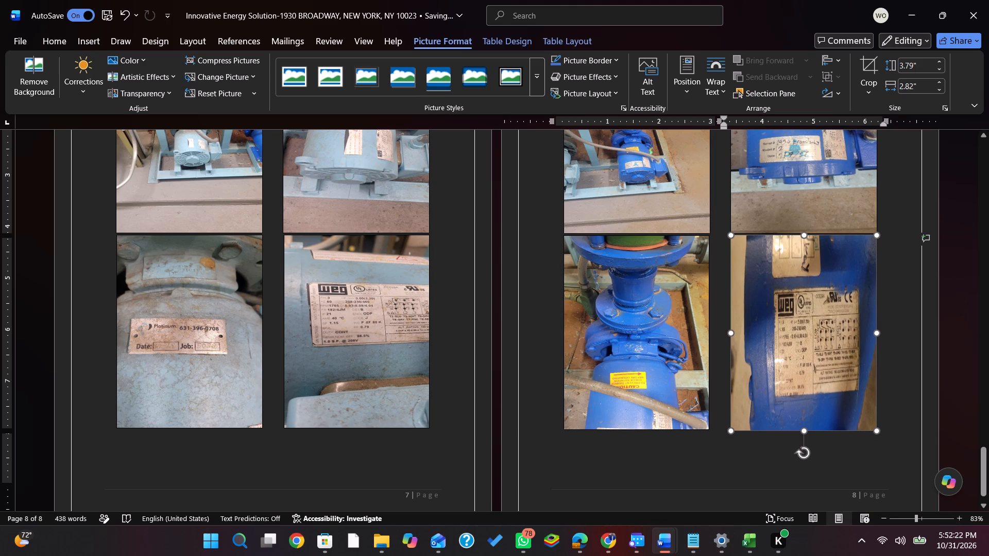
click(805, 431)
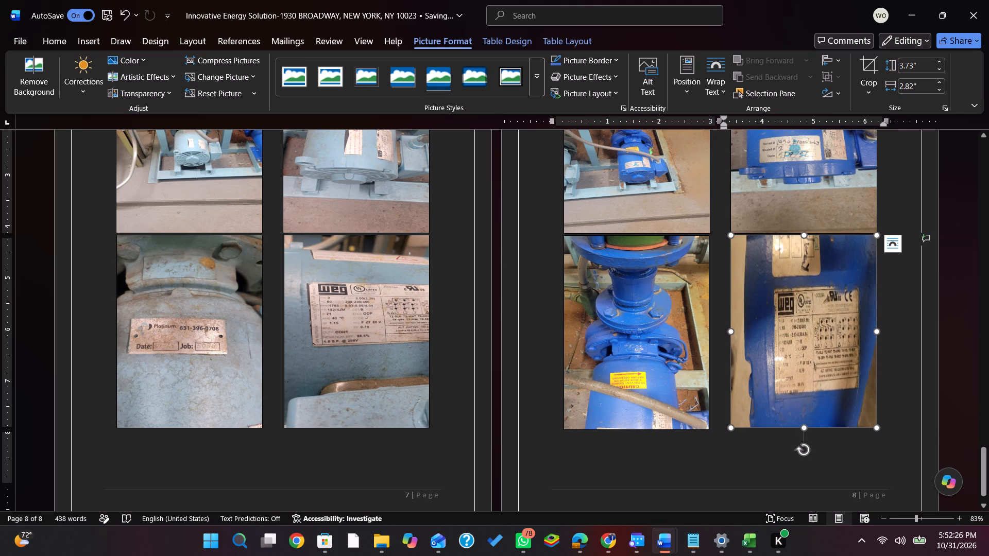
click(903, 418)
Show the paragraph marks and other hidden formatting symbols in the document.
scroll(632, 378, down, 7)
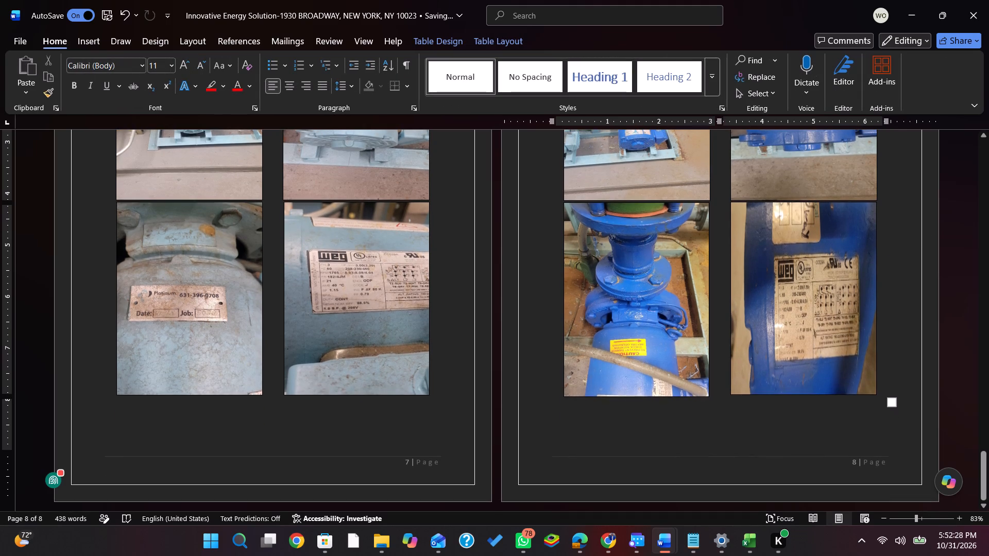
scroll(630, 401, up, 7)
scroll(628, 405, up, 16)
scroll(626, 401, up, 8)
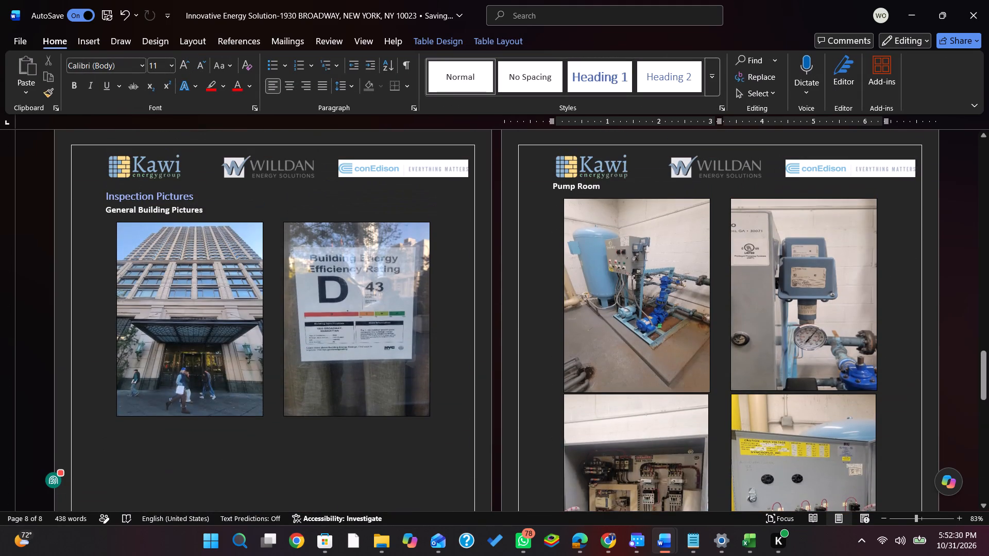
click(407, 62)
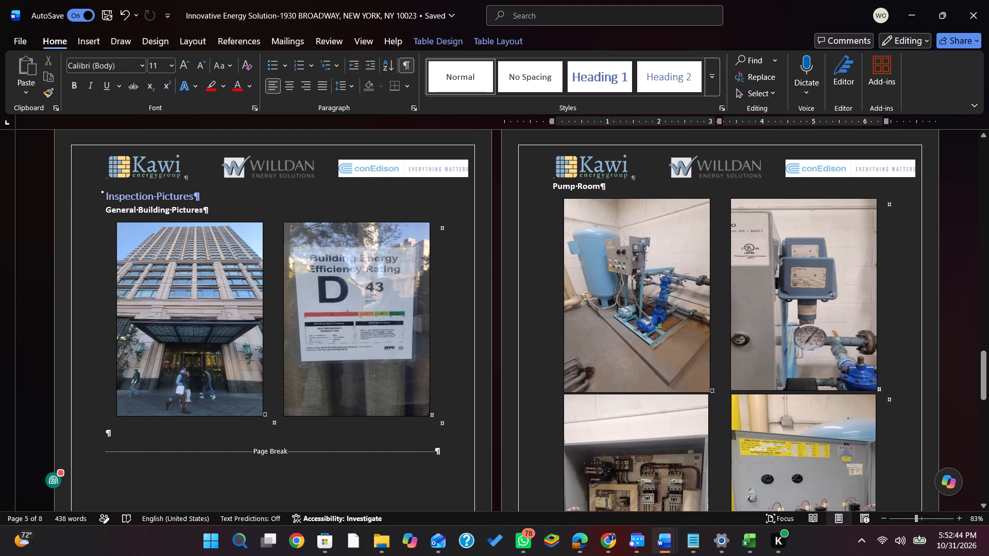
Examine the page breaks and paragraph marks on the picture pages and back up through the Inspection Findings page.
scroll(592, 344, down, 14)
scroll(596, 355, down, 14)
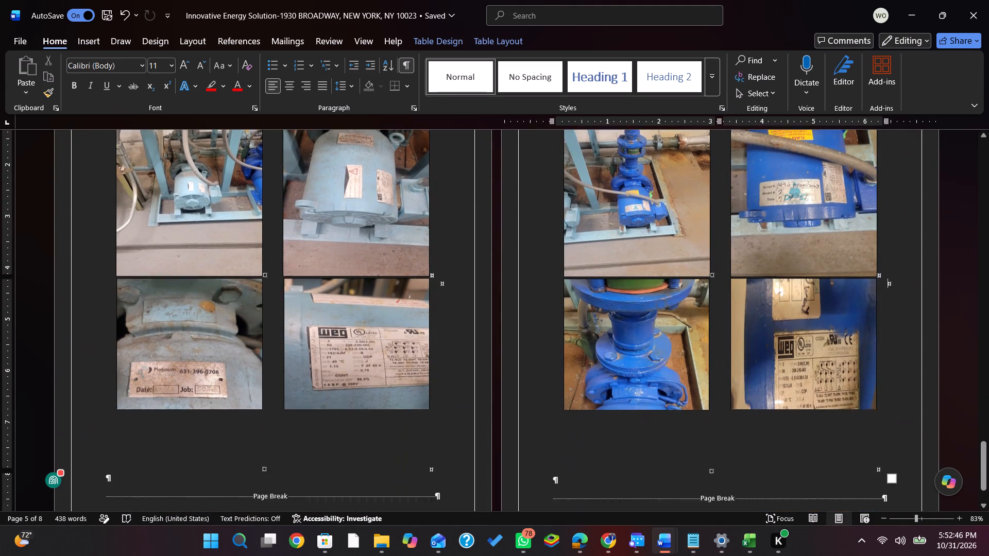
scroll(595, 358, down, 6)
scroll(594, 360, up, 16)
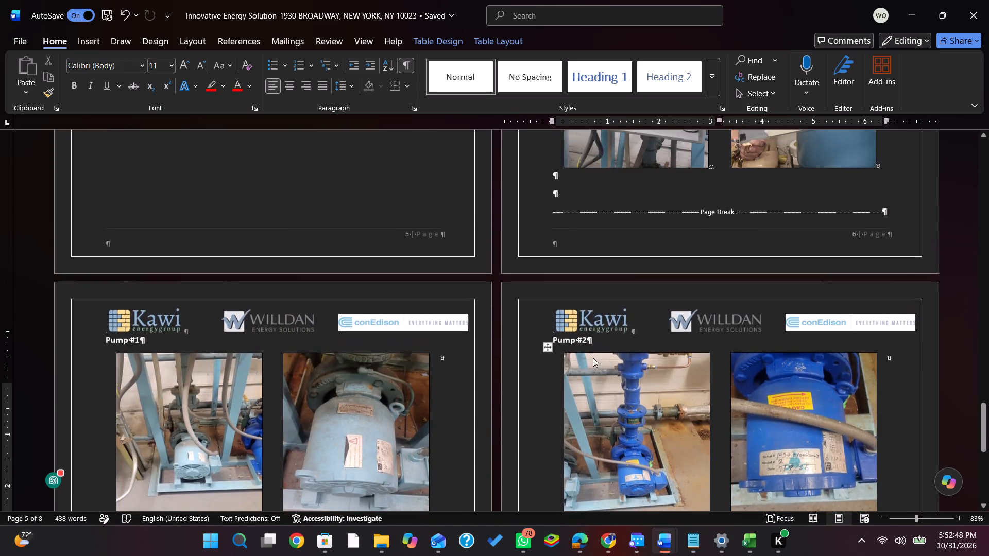
scroll(593, 358, up, 20)
scroll(593, 358, up, 19)
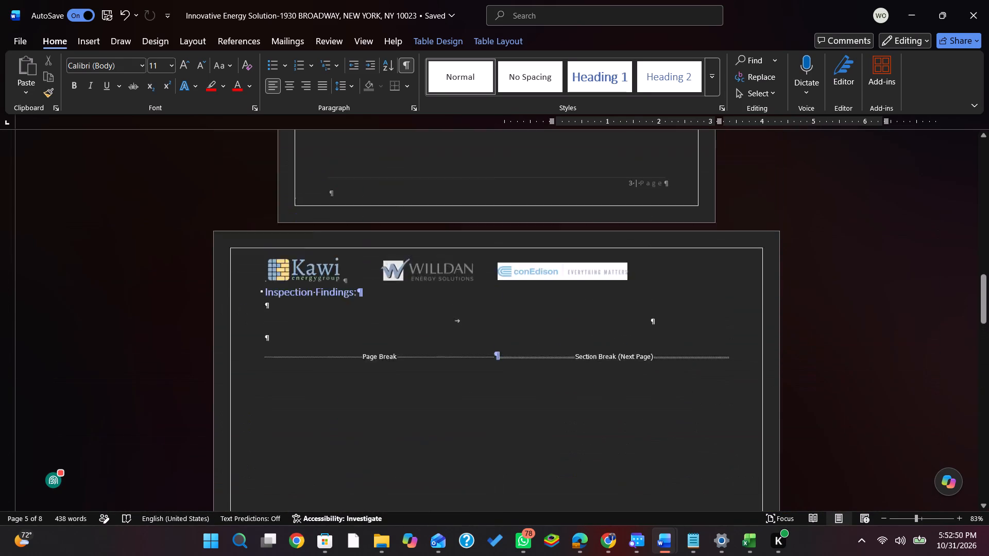
scroll(589, 361, up, 4)
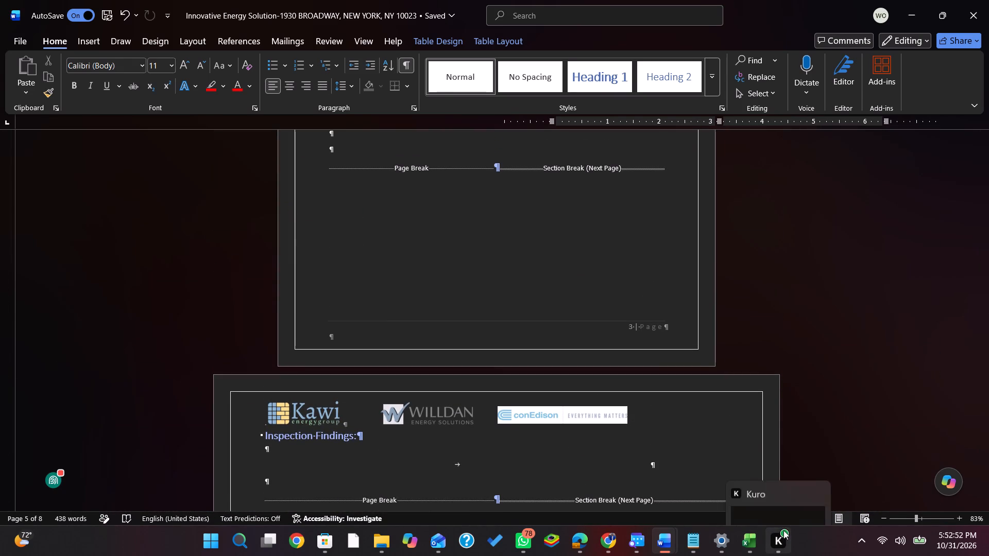